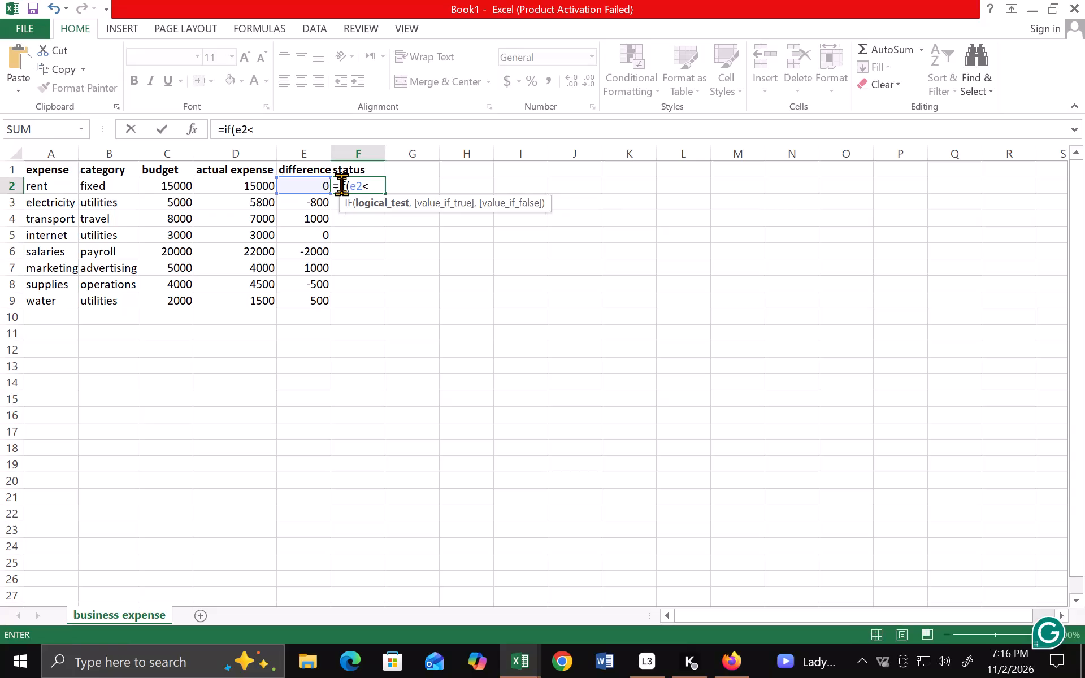
# Continue the IF formula in F2 so that the test e2<0 returns "overbudget".
pyautogui.press('0')
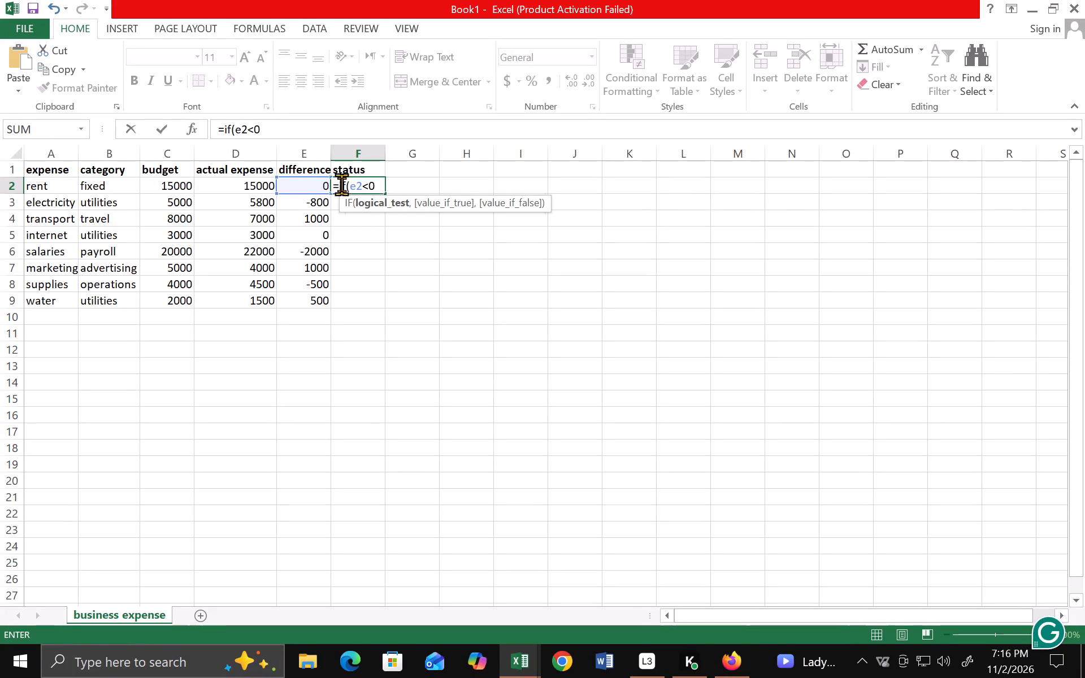
pyautogui.press(',')
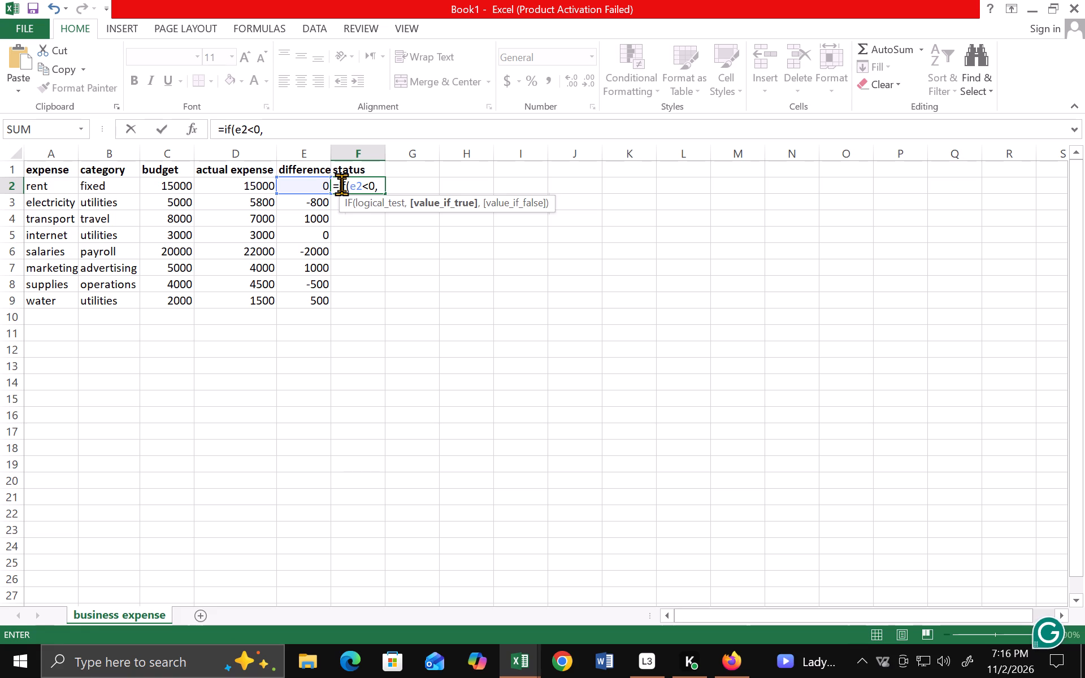
pyautogui.hotkey('shift', '"')
pyautogui.write('overbuf')
pyautogui.press('BackSpace')
pyautogui.press('d')
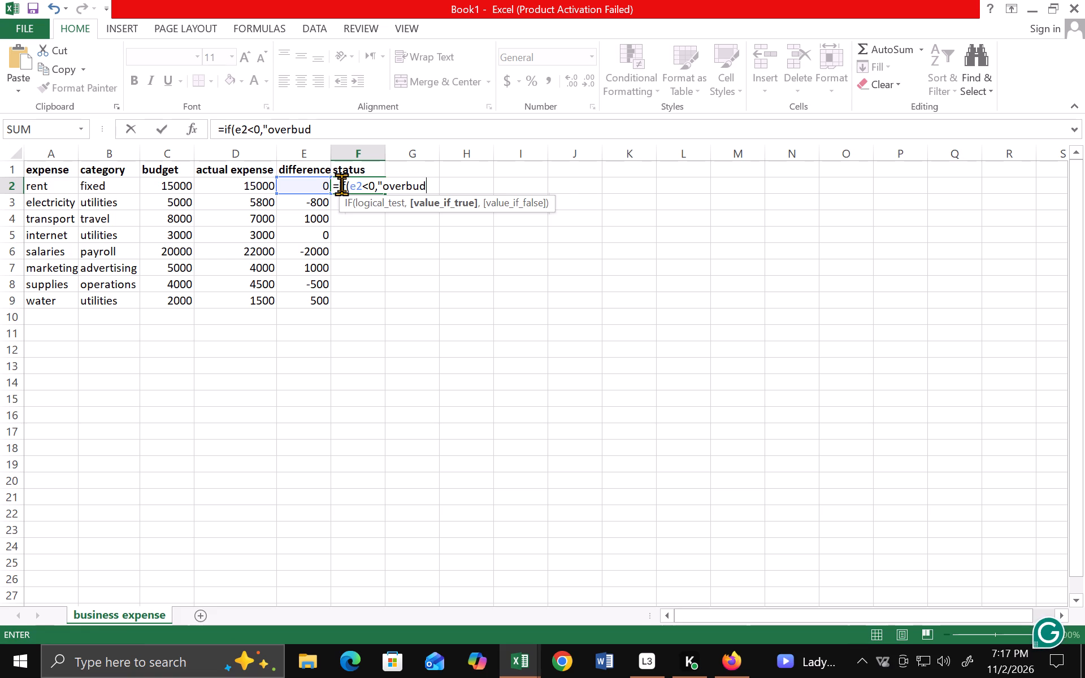
pyautogui.press('BackSpace')
pyautogui.press('BackSpace')
pyautogui.press('BackSpace')
pyautogui.write('bugh')
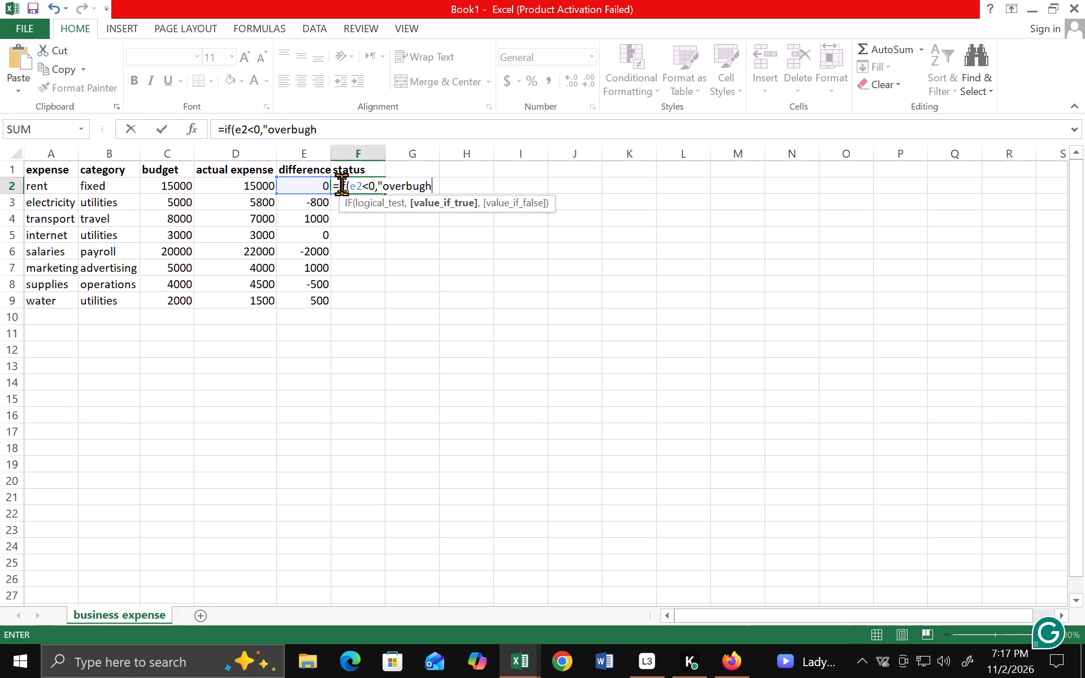
pyautogui.press('BackSpace')
pyautogui.press('BackSpace')
pyautogui.write('dget')
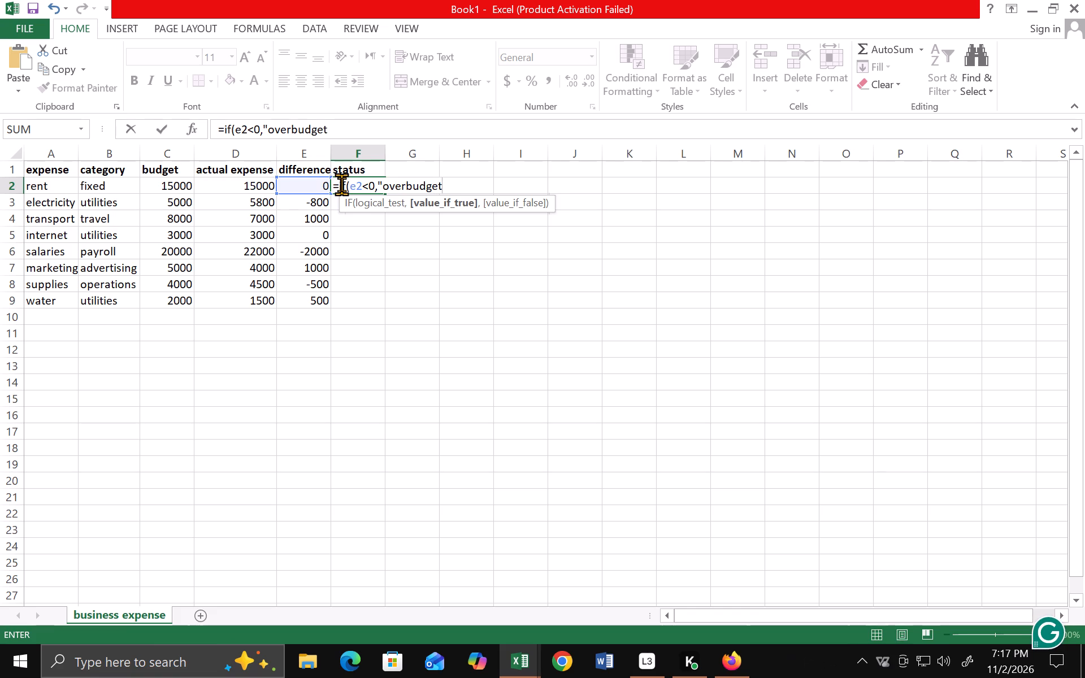
pyautogui.hotkey('shift', '"')
pyautogui.press(',')
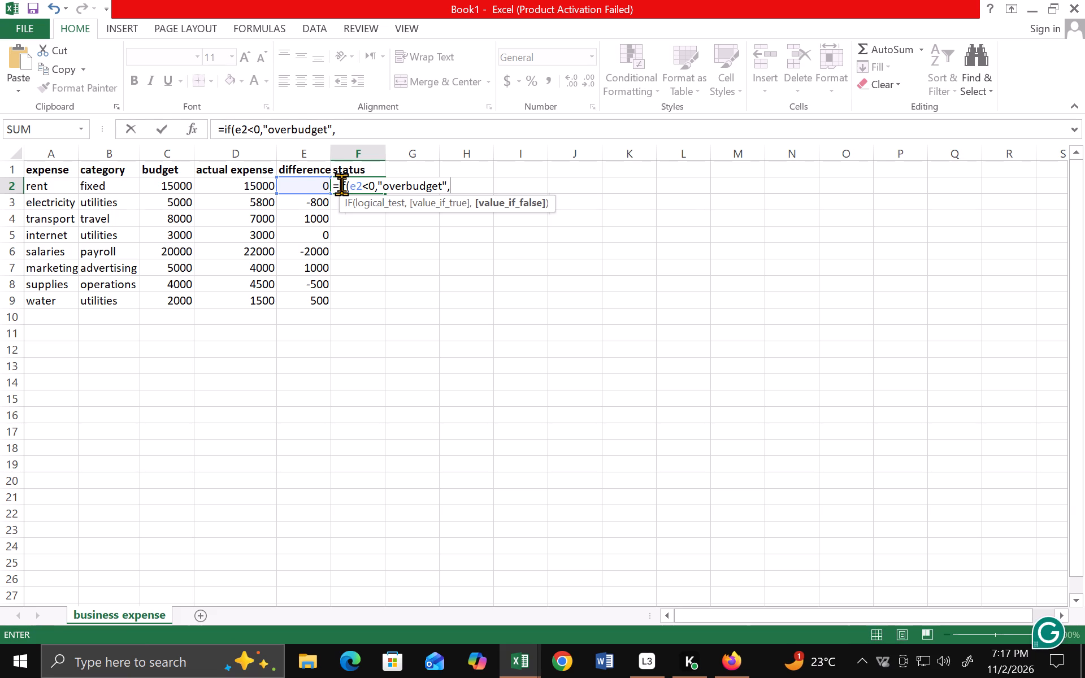
# Add the second condition e2=0 with the result "on budget" to the formula in F2.
pyautogui.write('e2')
pyautogui.press('=')
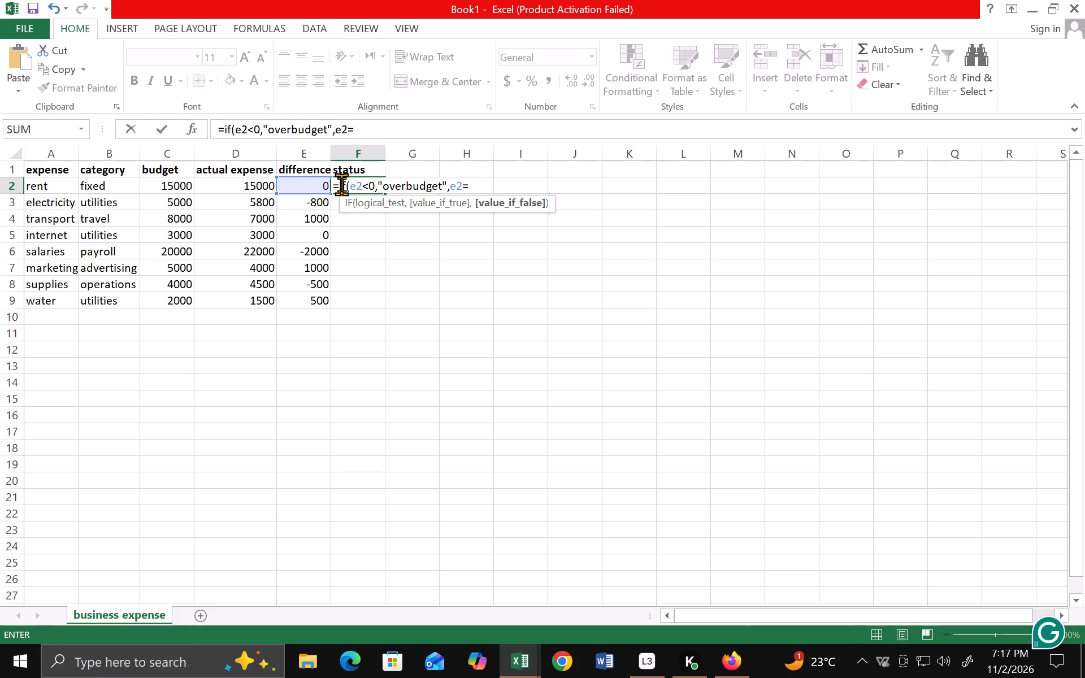
pyautogui.press('0')
pyautogui.press(',')
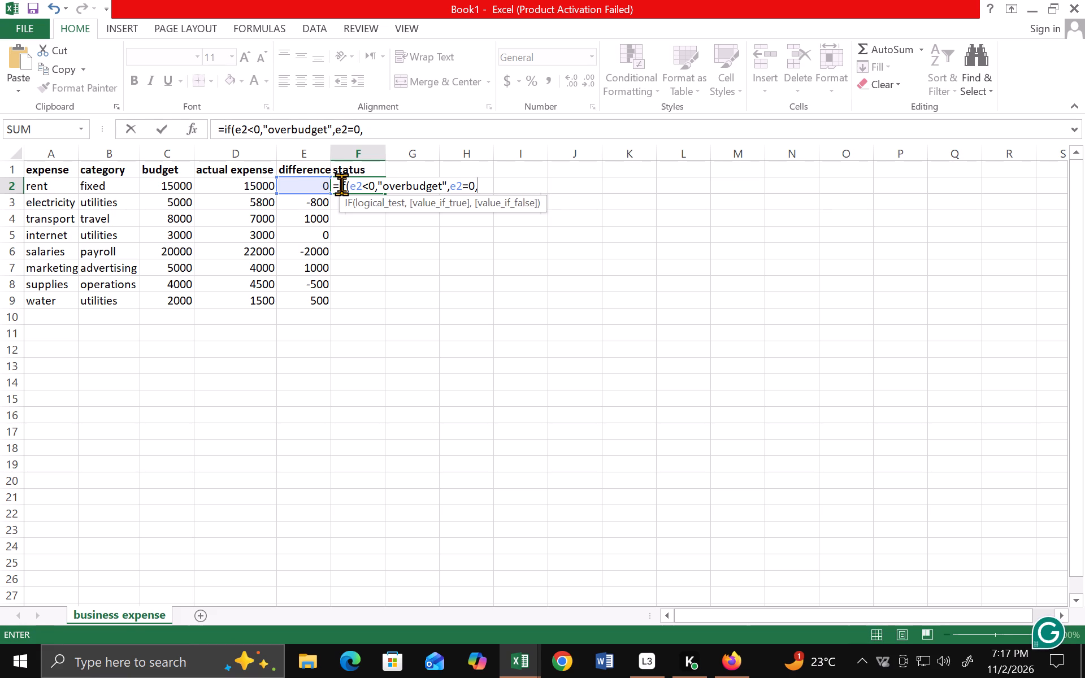
pyautogui.hotkey('shift', '"')
pyautogui.write('on budget')
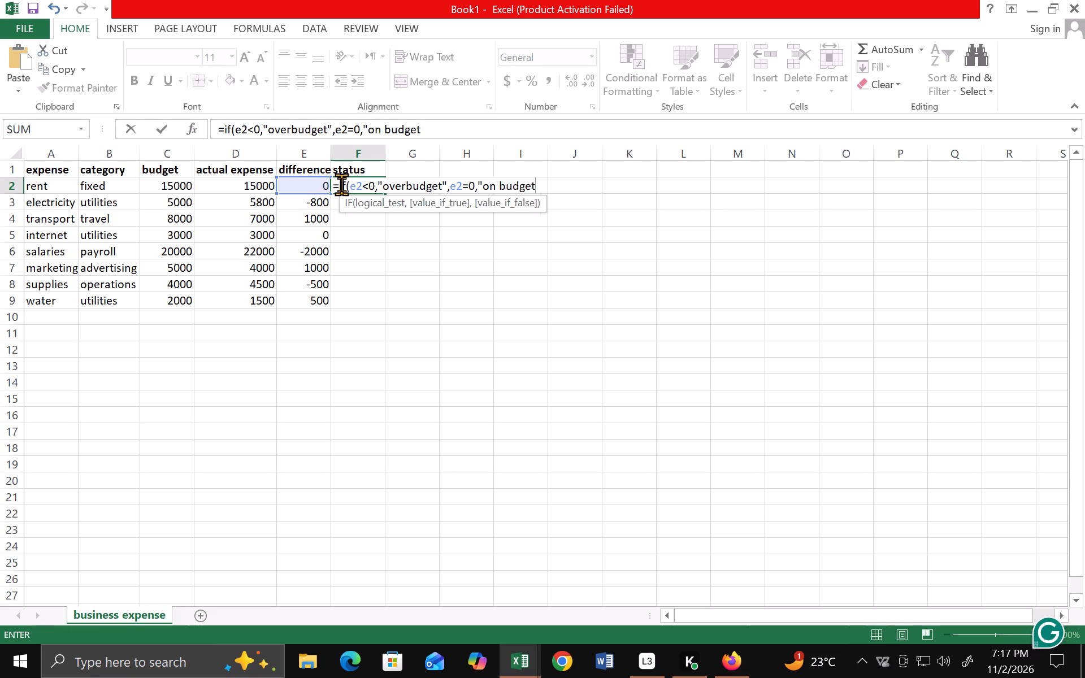
pyautogui.hotkey('shift', '"')
pyautogui.press(',')
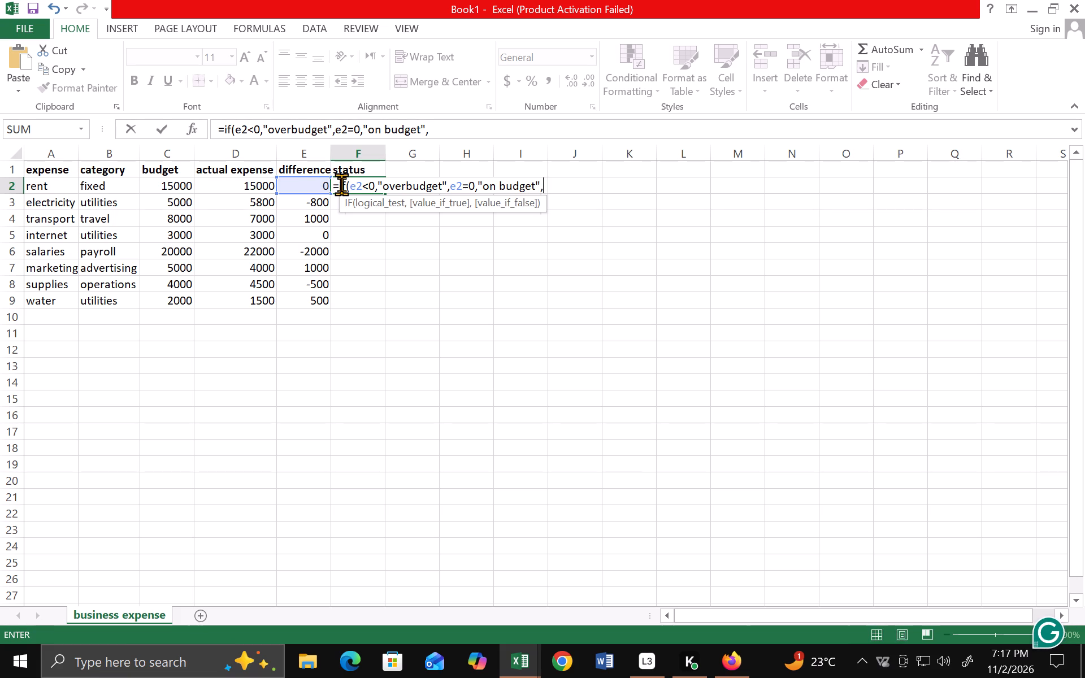
# Add "under budget" as the final result in F2's formula, close it with two parentheses, and try to enter it.
pyautogui.hotkey('shift', '"')
pyautogui.write('un')
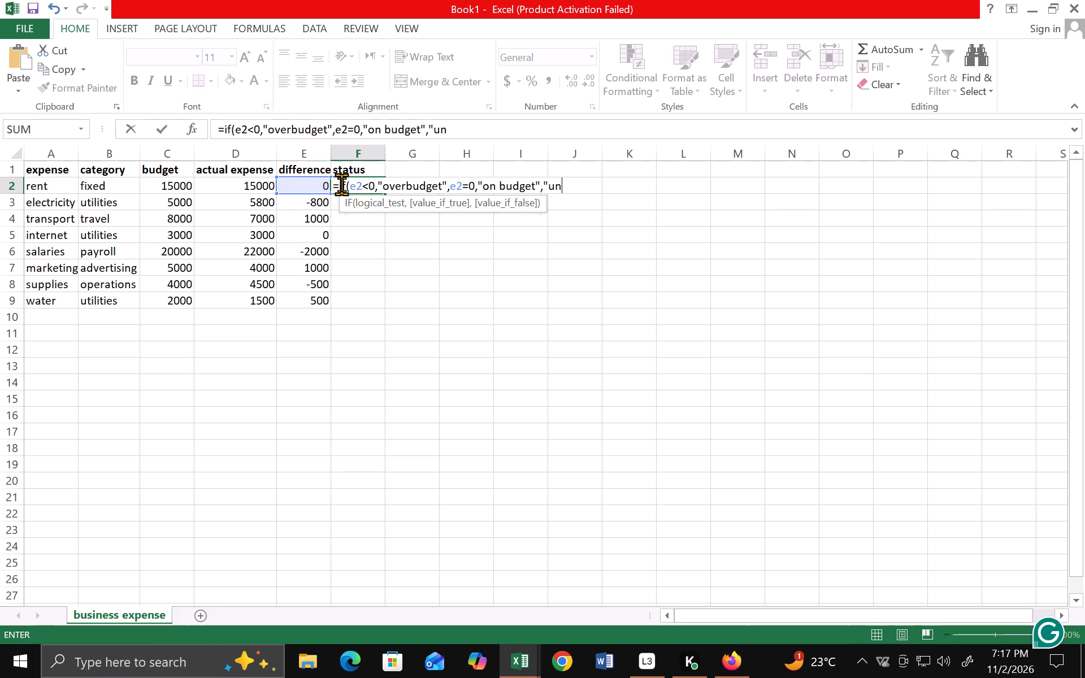
pyautogui.write('der')
pyautogui.write('budget')
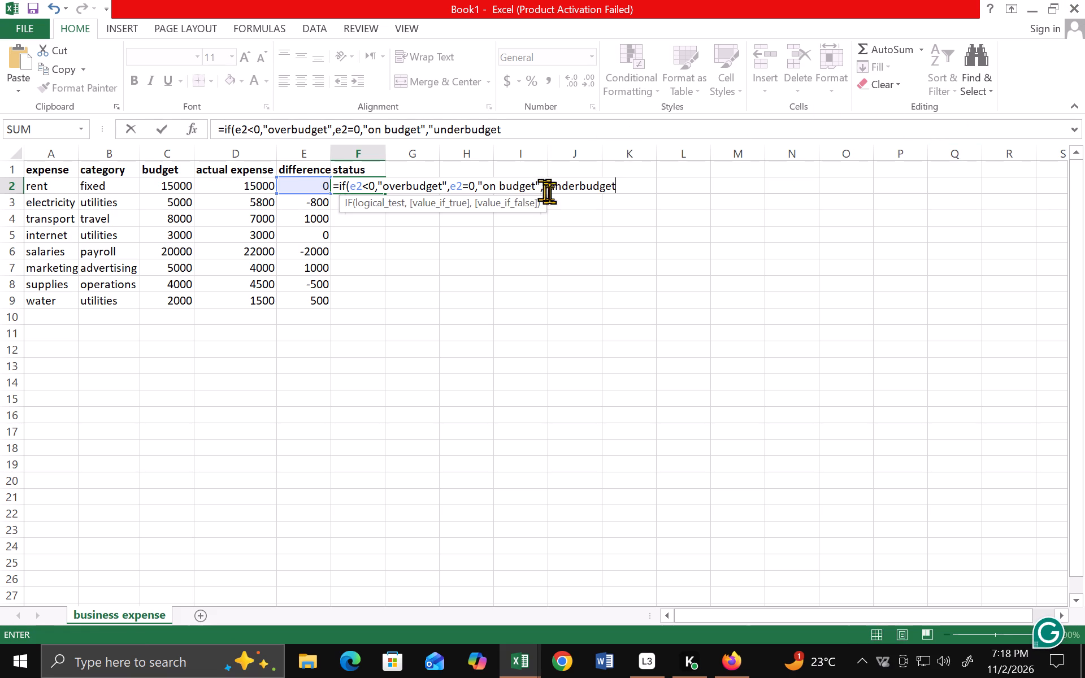
pyautogui.click(580, 180)
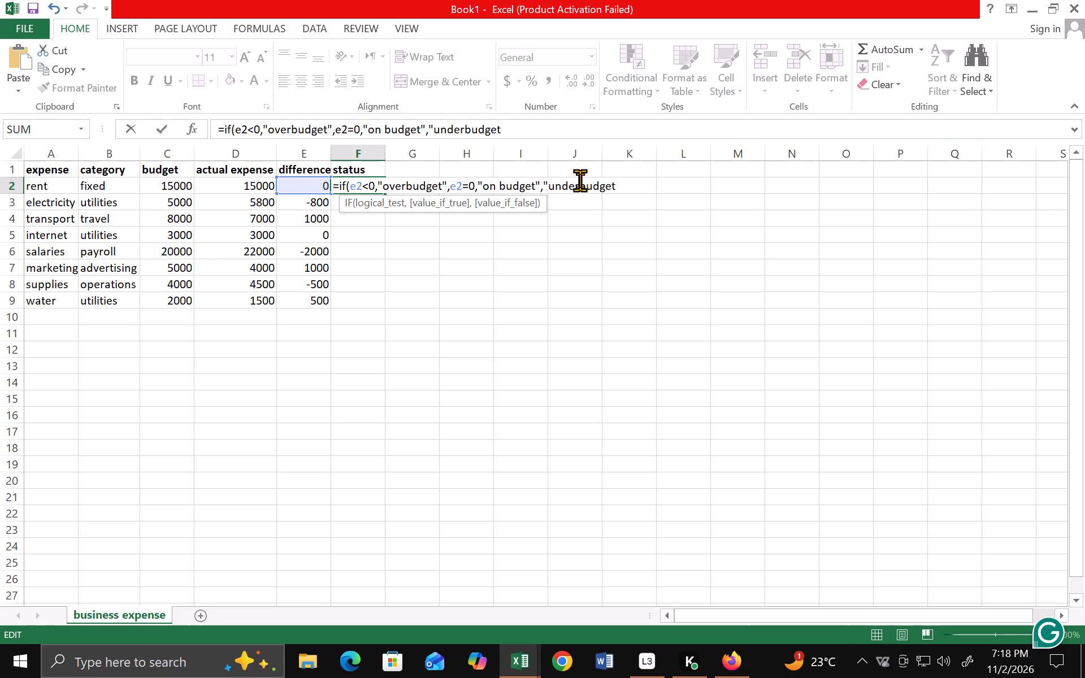
pyautogui.press('BackSpace')
pyautogui.press('r')
pyautogui.press('space')
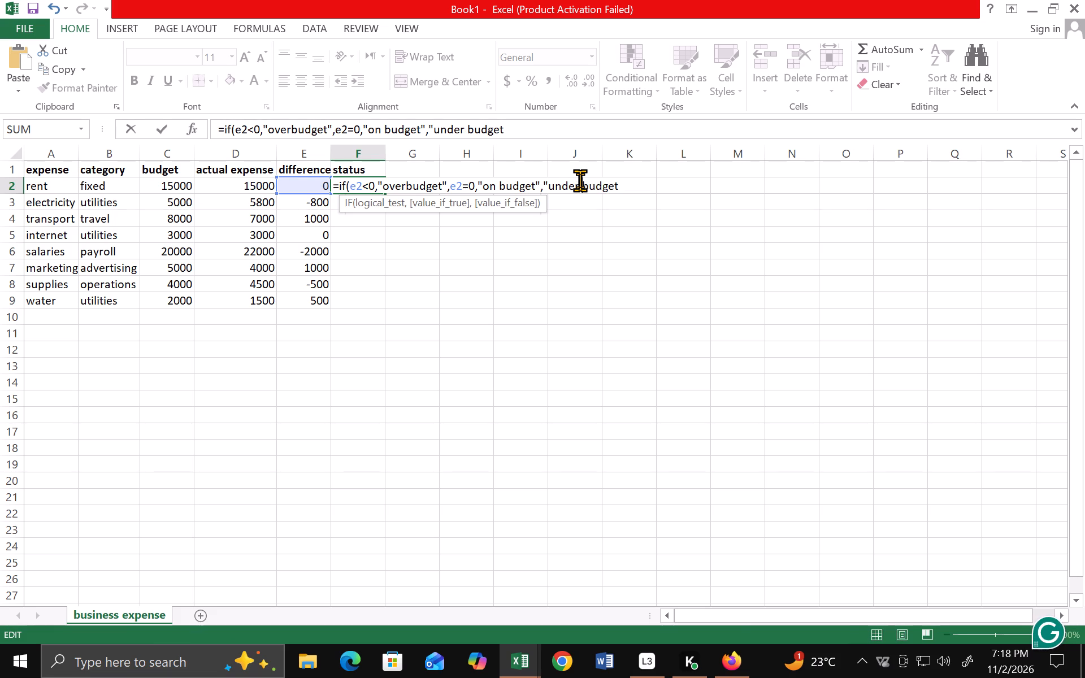
pyautogui.click(619, 180)
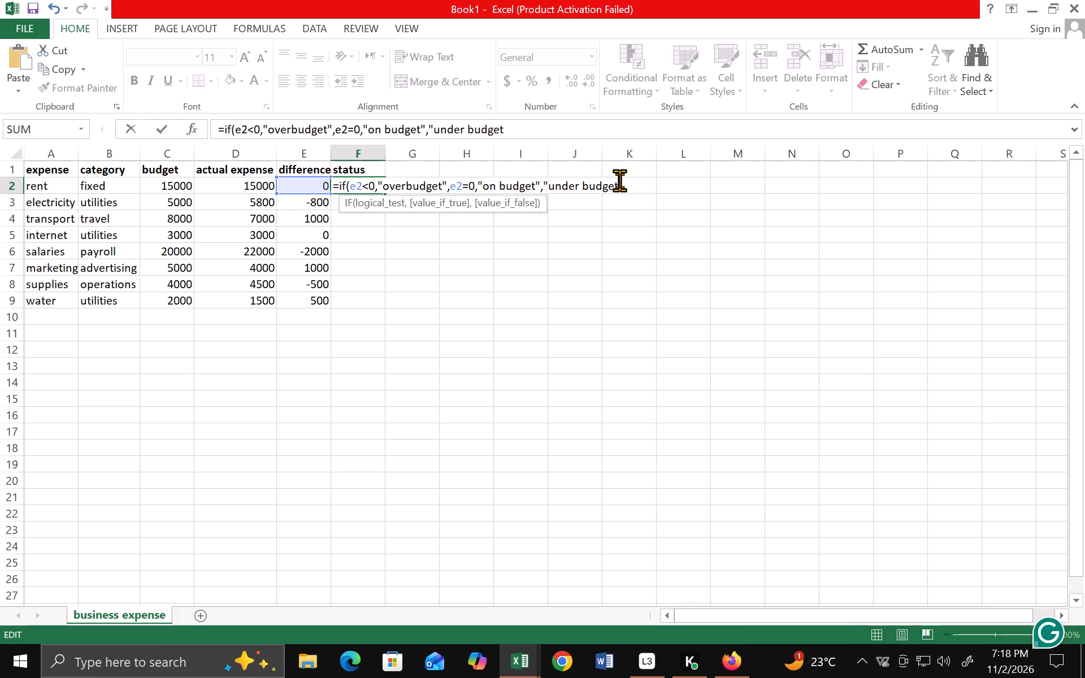
pyautogui.hotkey('shift', '"')
pyautogui.write('))')
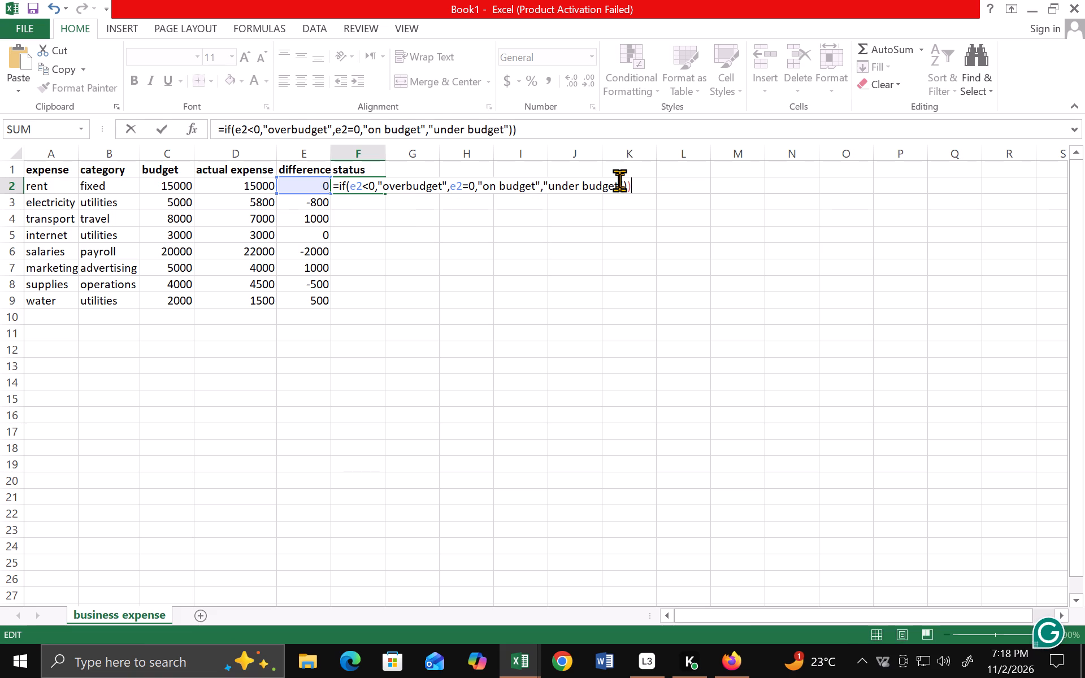
pyautogui.press('Return')
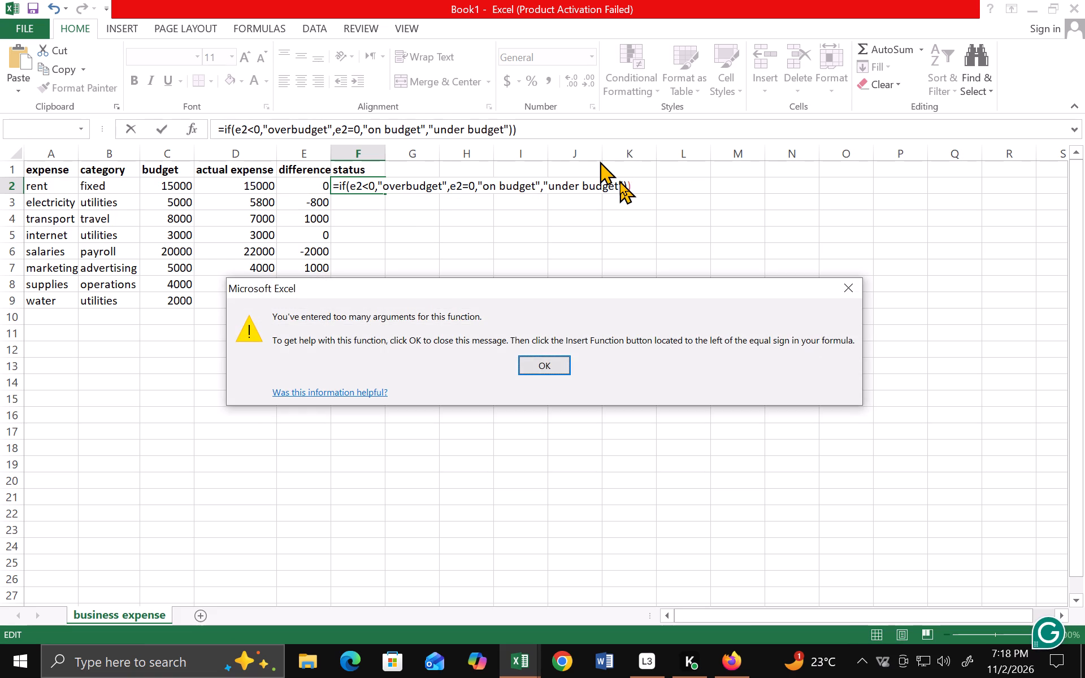
pyautogui.click(551, 362)
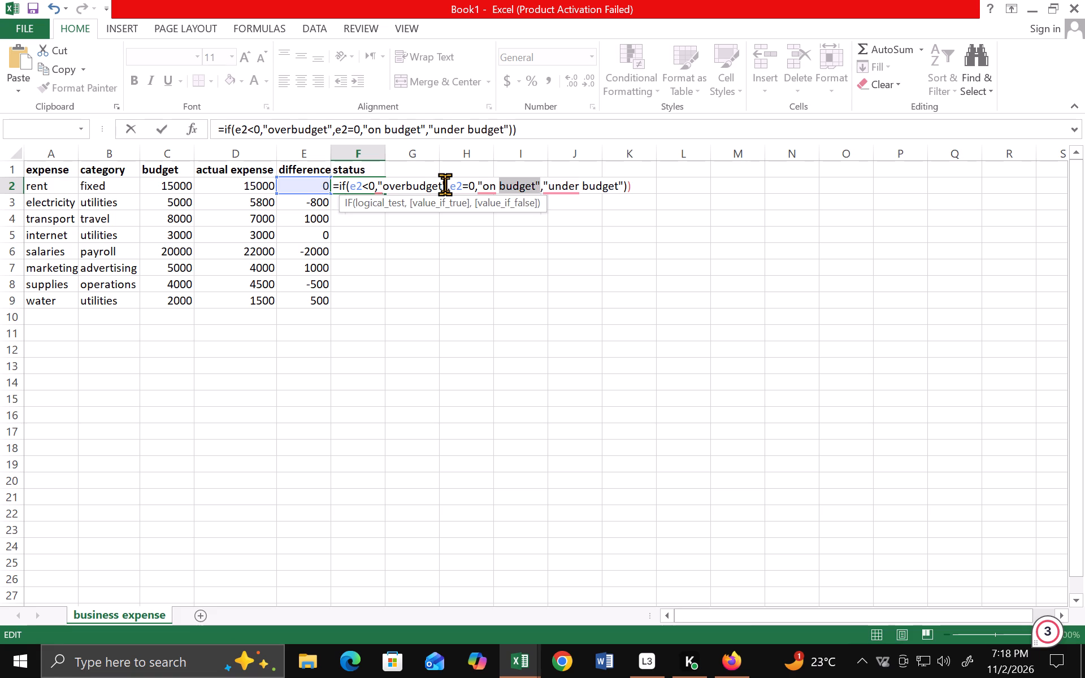
# Insert a nested if( right after "overbudget" in F2's formula and try to enter it.
pyautogui.click(447, 184)
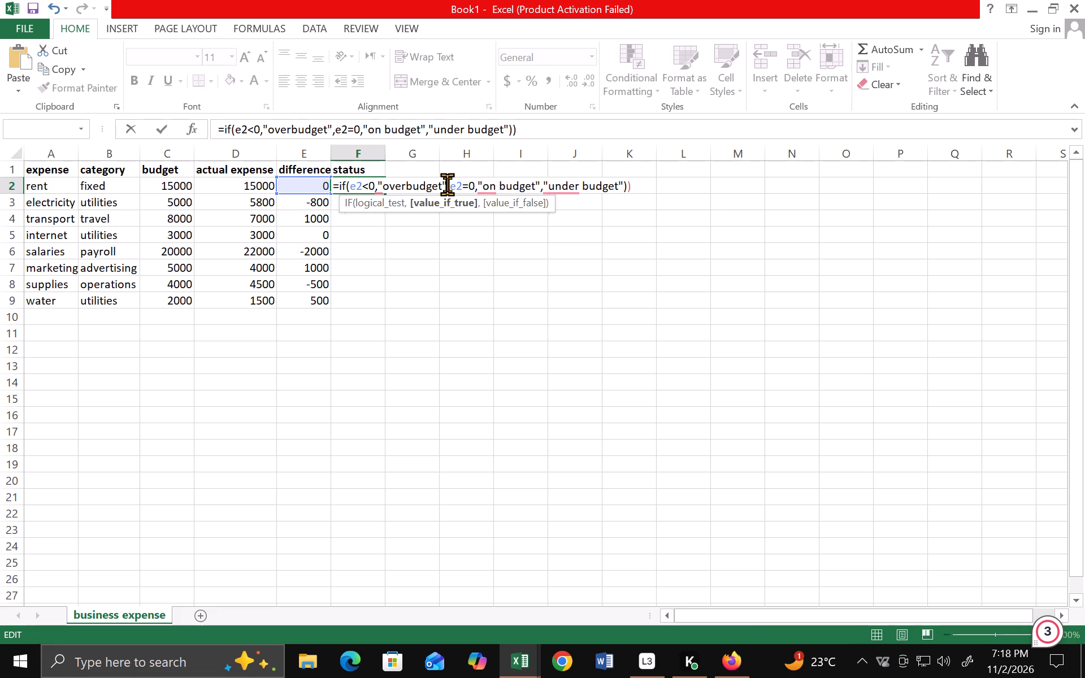
pyautogui.write('if')
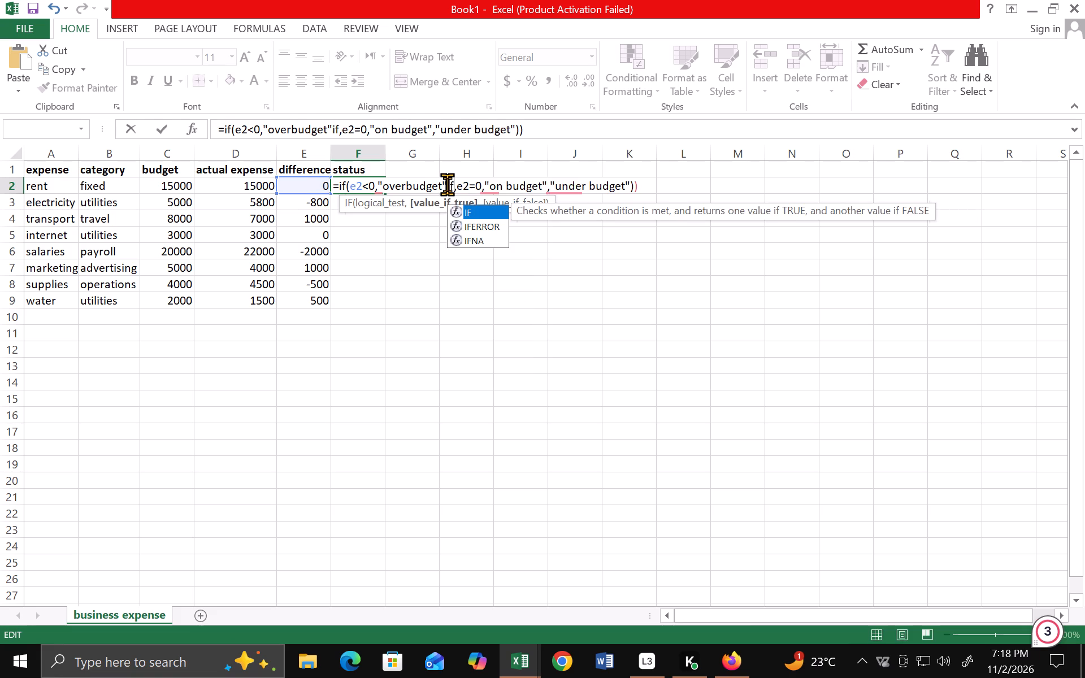
pyautogui.hotkey('shift', '(')
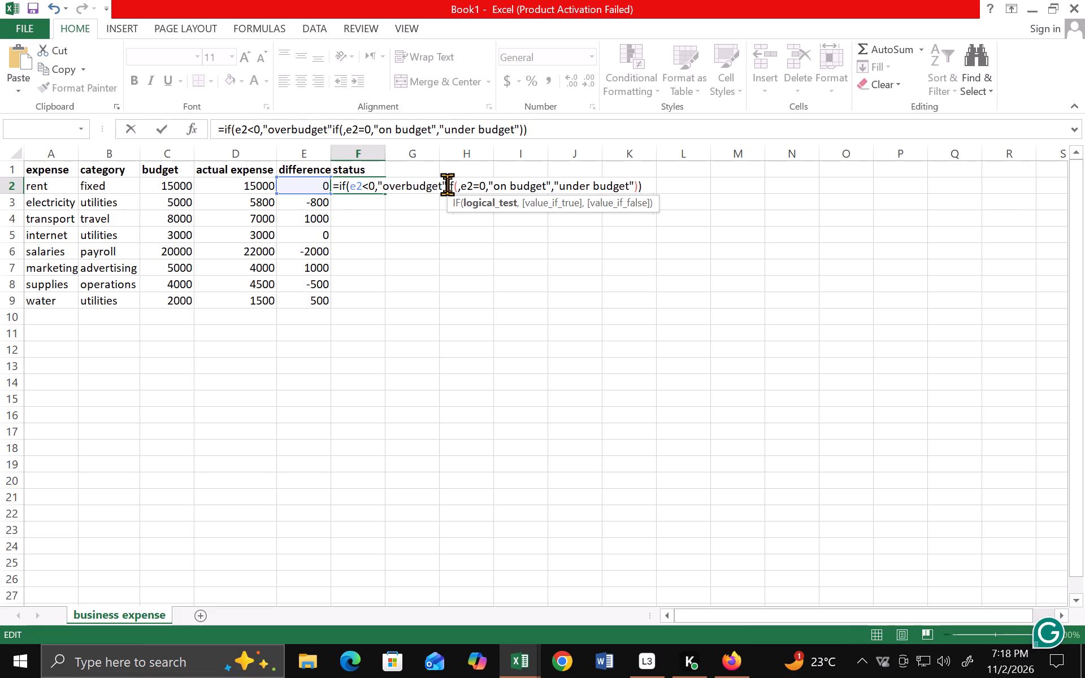
pyautogui.press('Return')
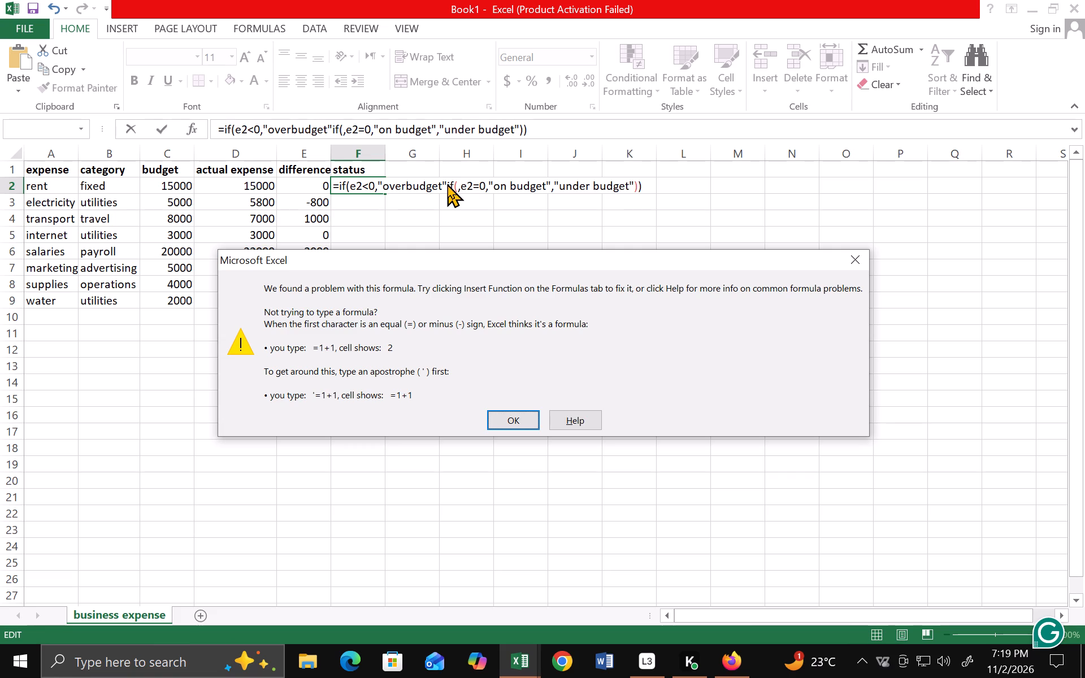
pyautogui.click(513, 412)
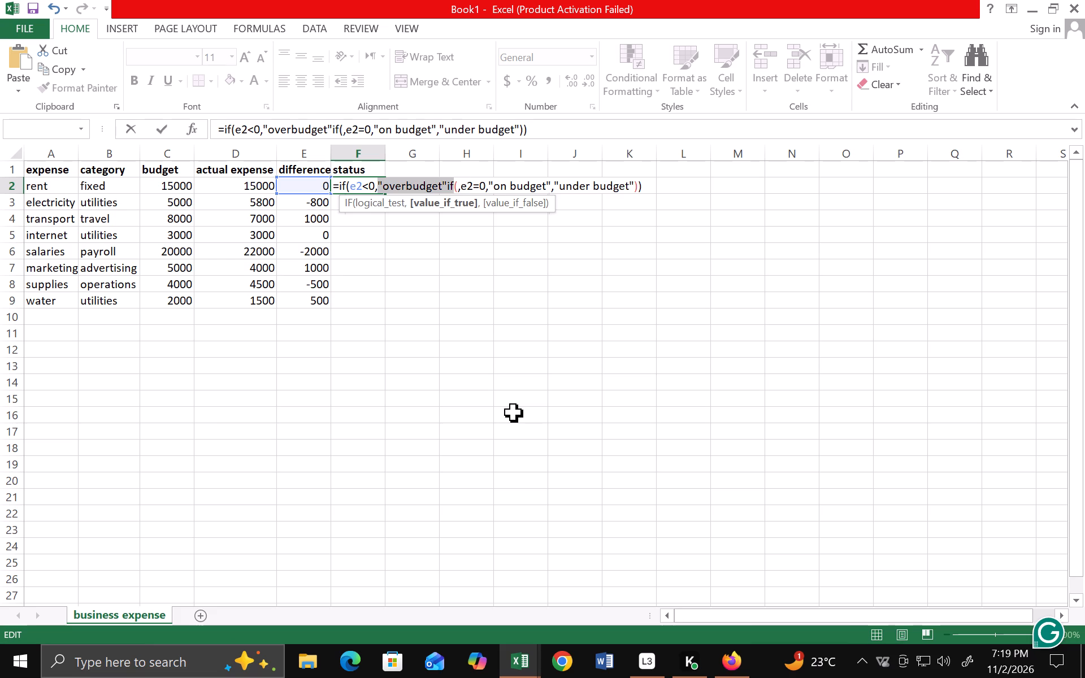
# Correct F2's formula by removing the comma after the nested if( and adding one after "overbudget", and enter it.
pyautogui.click(461, 180)
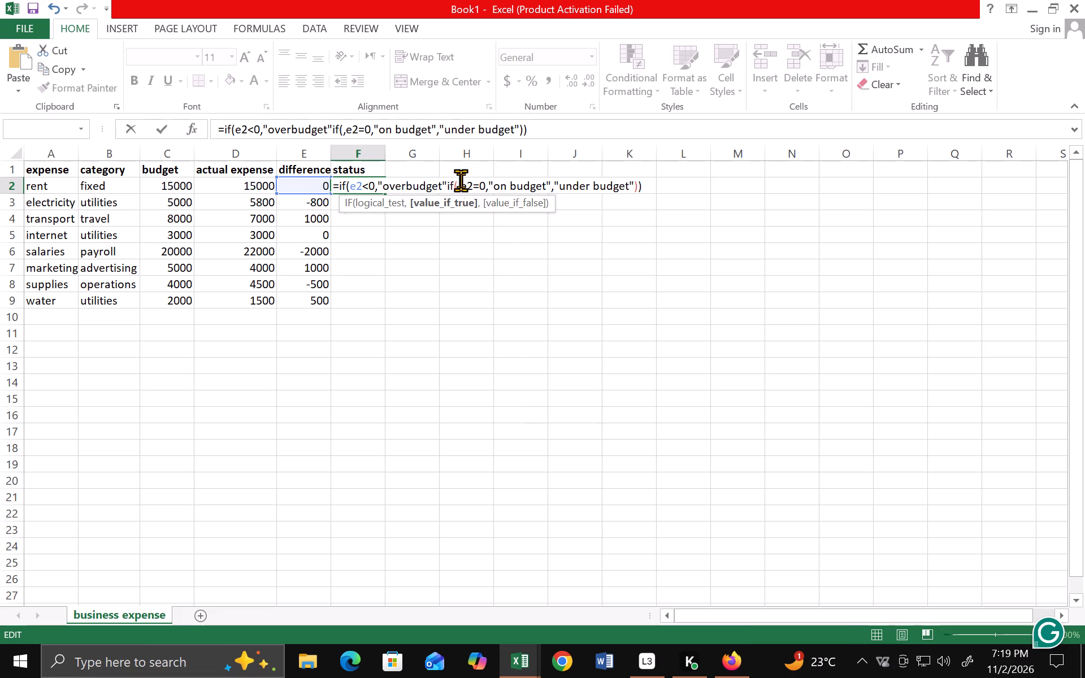
pyautogui.press('BackSpace')
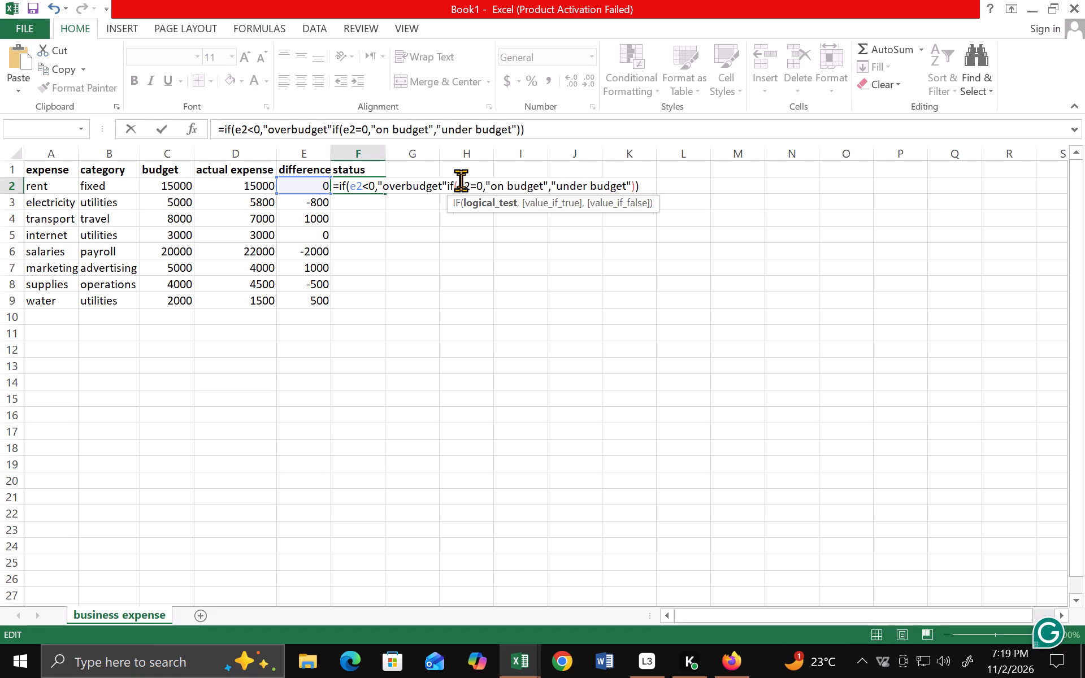
pyautogui.press('e')
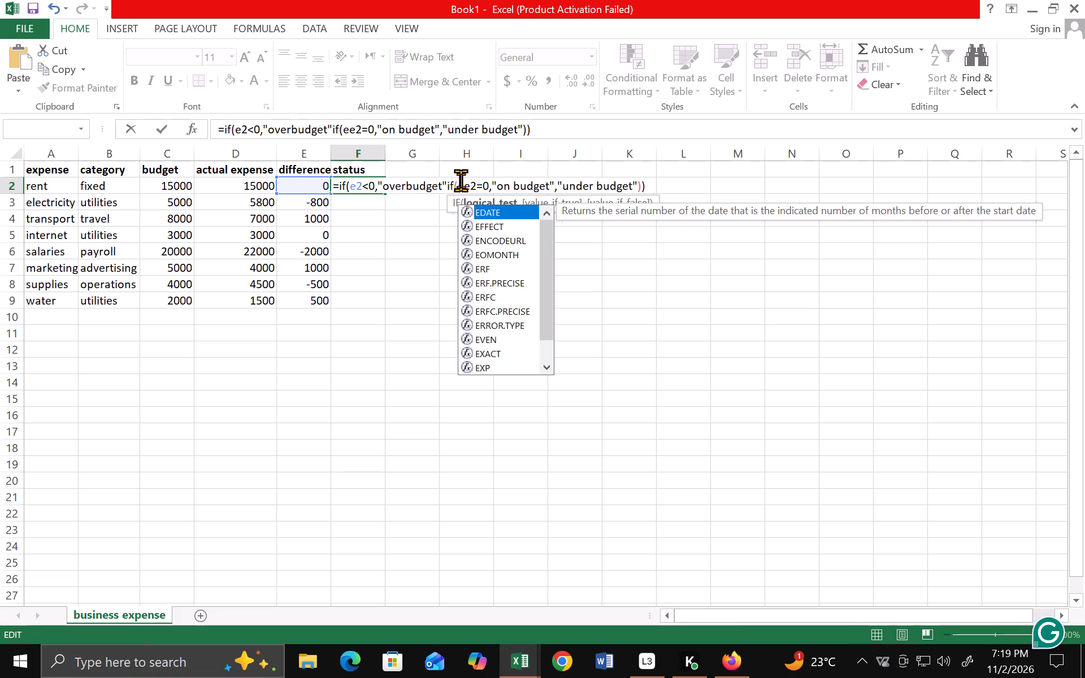
pyautogui.press('BackSpace')
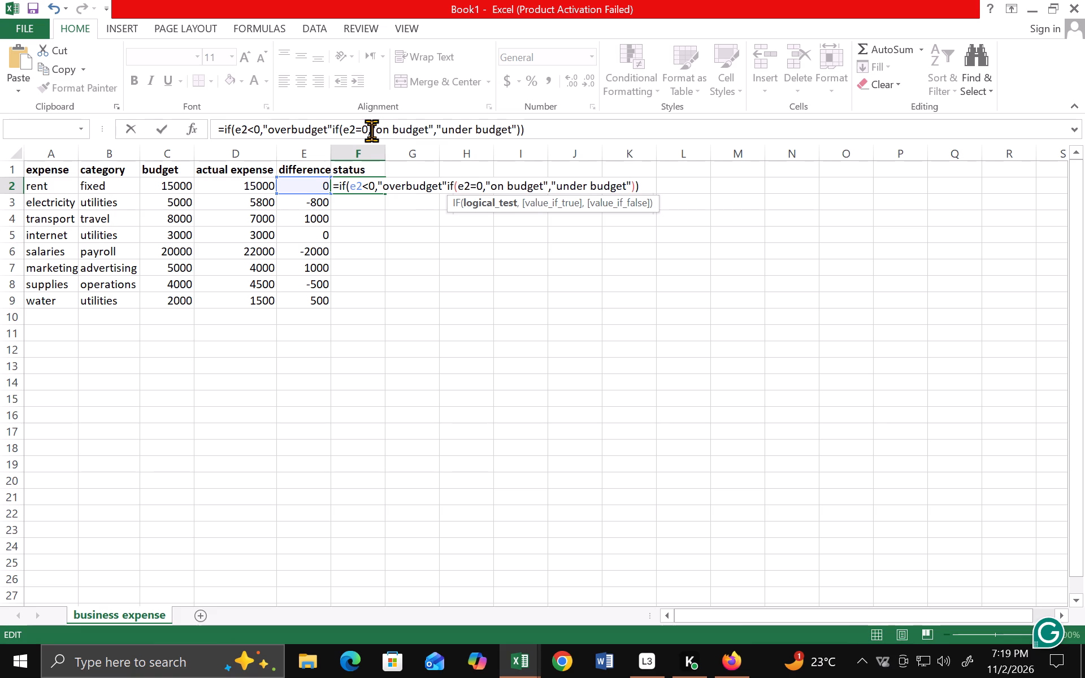
pyautogui.click(329, 128)
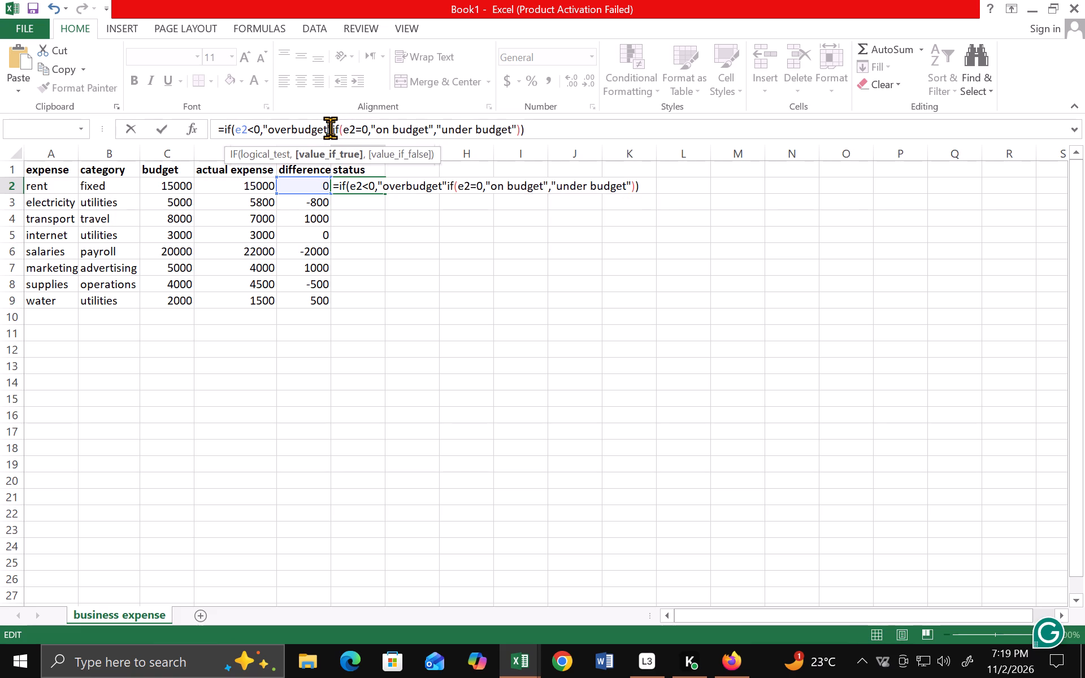
pyautogui.press(',')
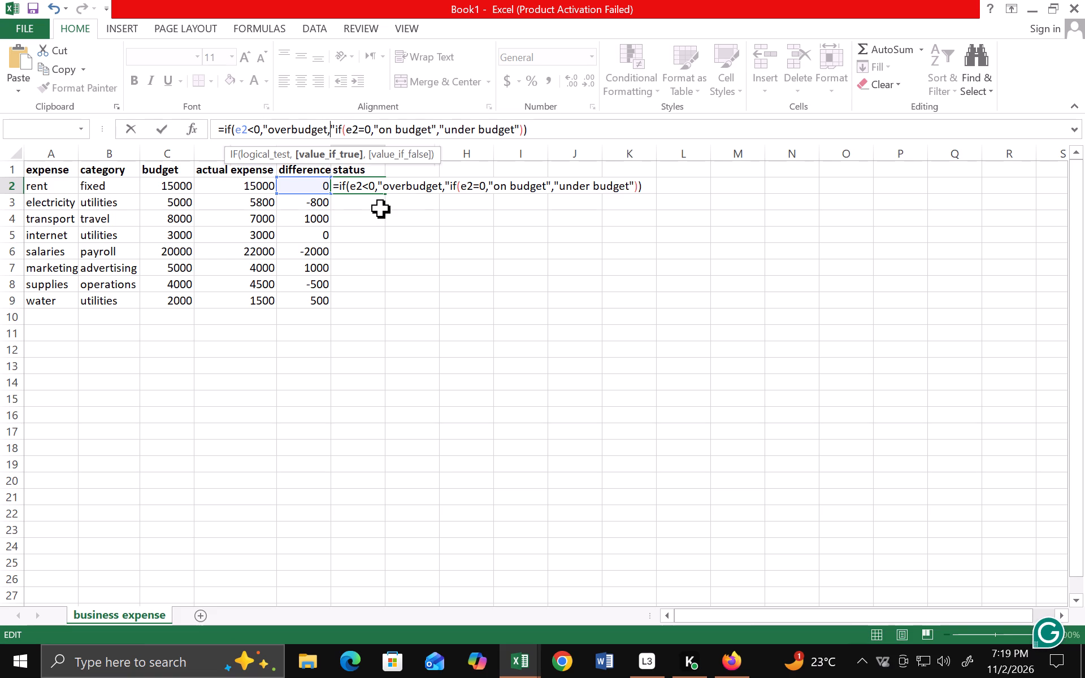
pyautogui.press('BackSpace')
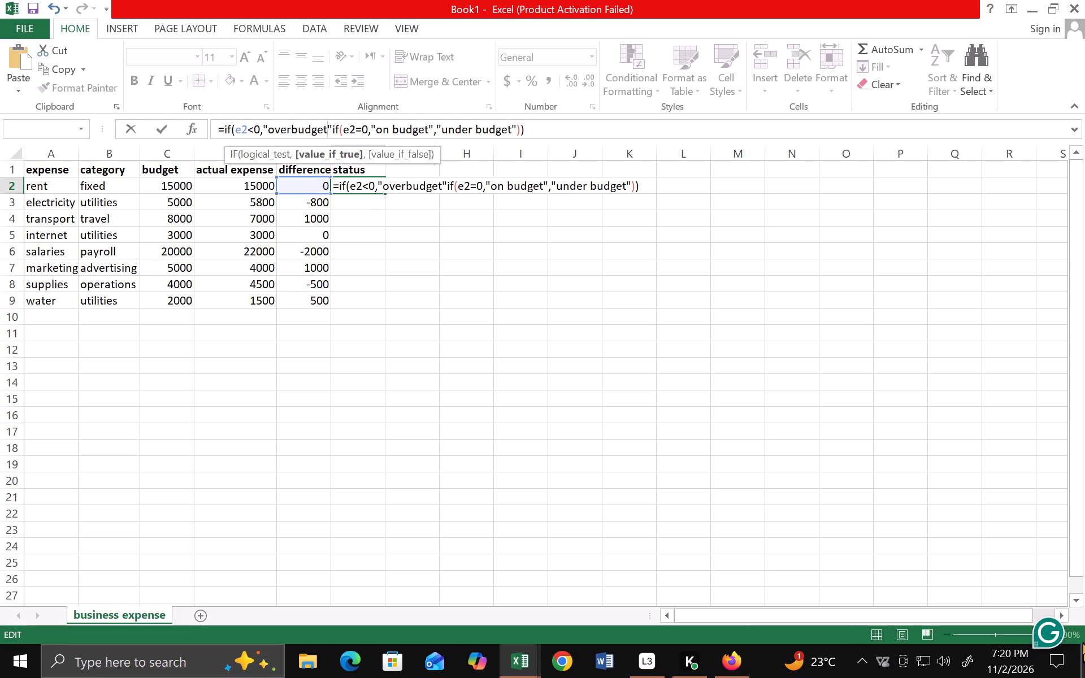
pyautogui.click(332, 126)
pyautogui.press(',')
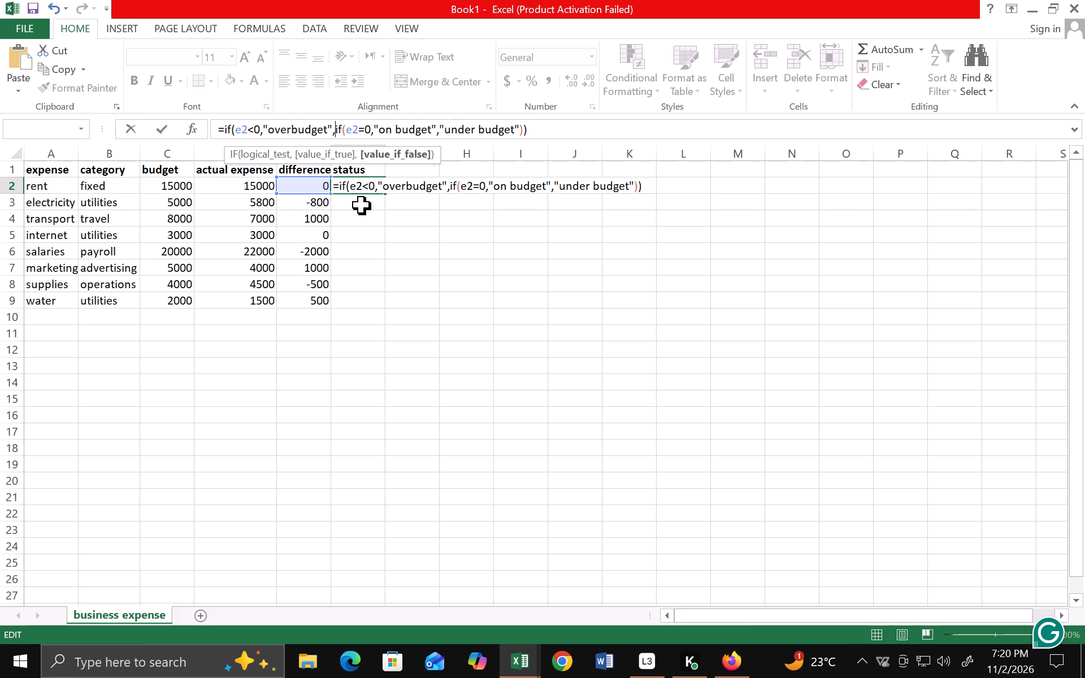
pyautogui.press('Return')
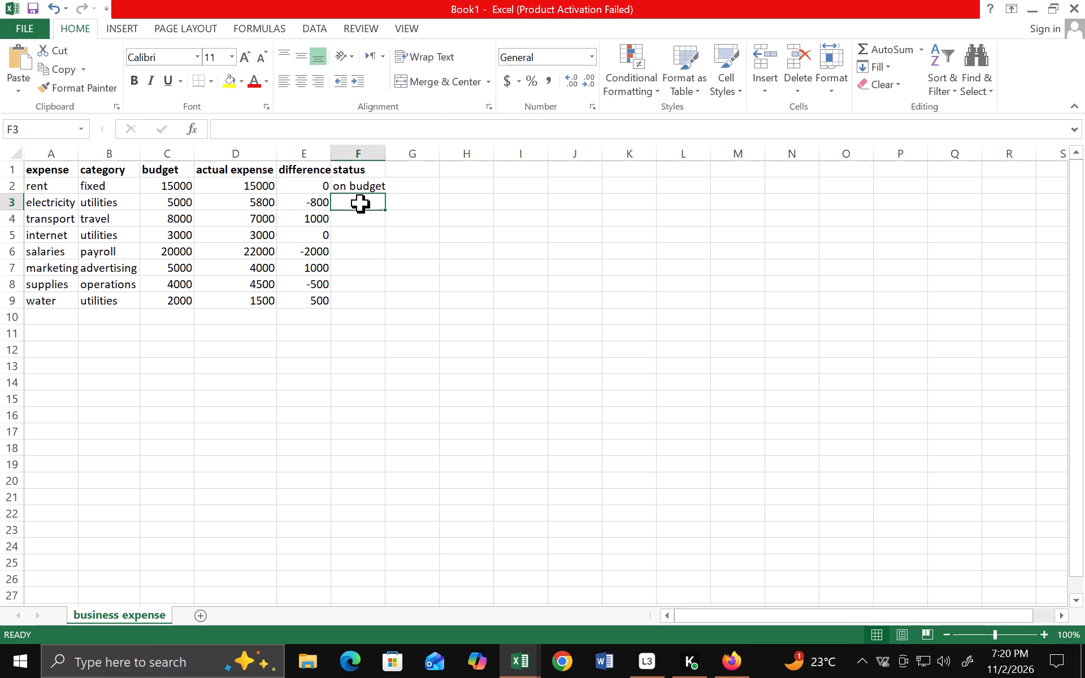
# Fill the status formula from F2 down through F9.
pyautogui.click(377, 181)
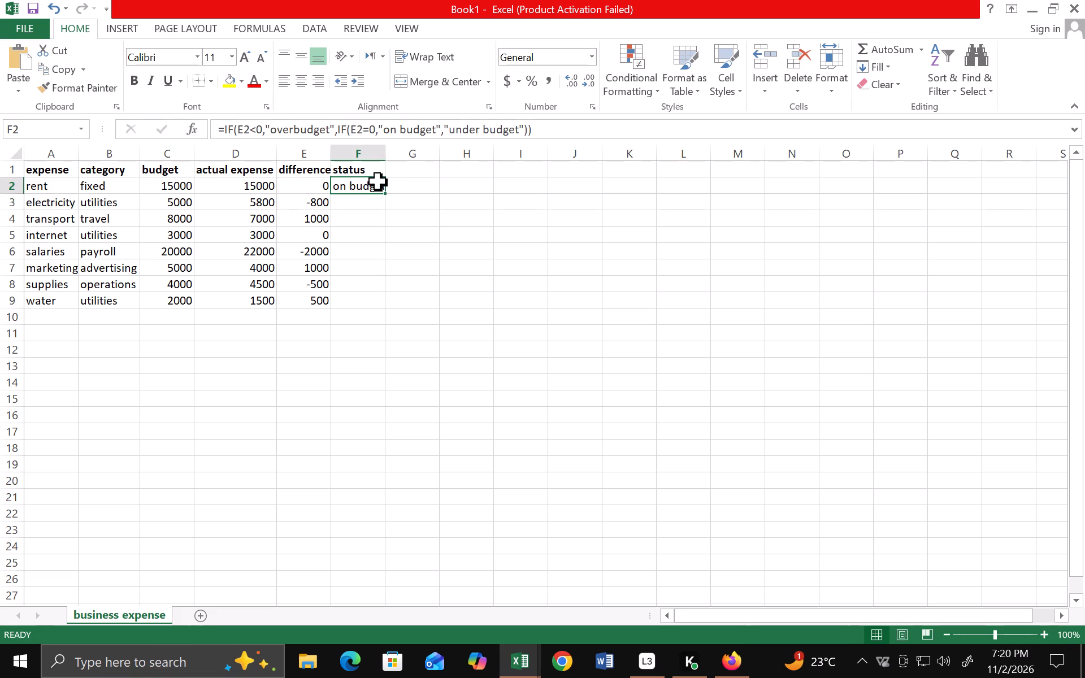
pyautogui.moveTo(384, 190); pyautogui.dragTo(384, 188)
pyautogui.moveTo(384, 188); pyautogui.dragTo(368, 259)
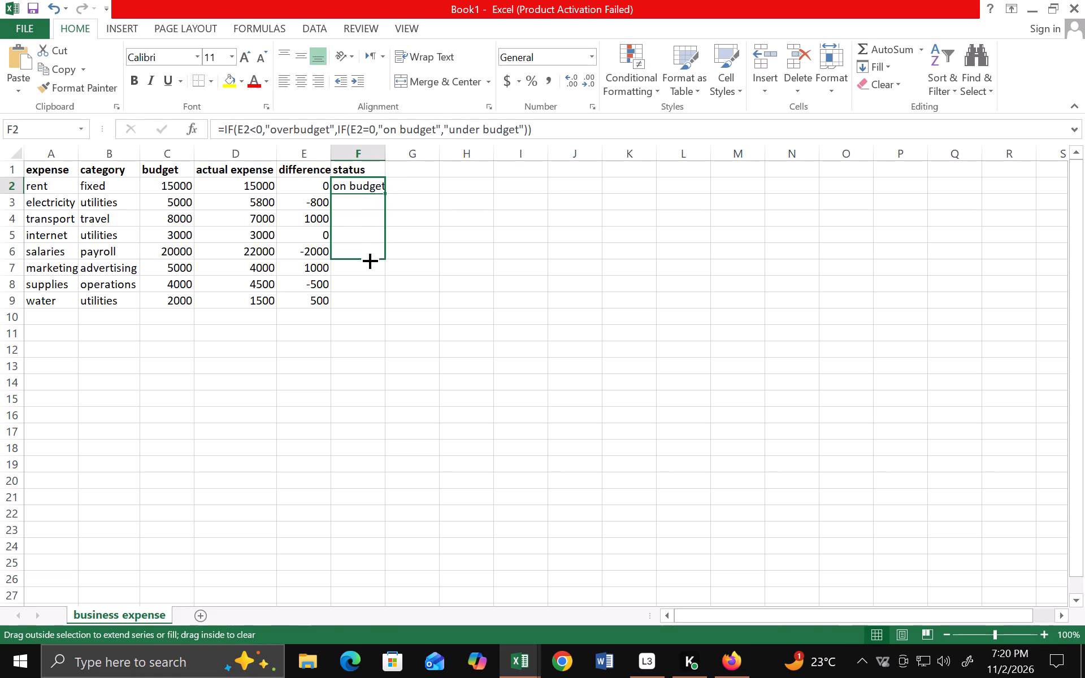
pyautogui.moveTo(368, 259); pyautogui.dragTo(368, 302)
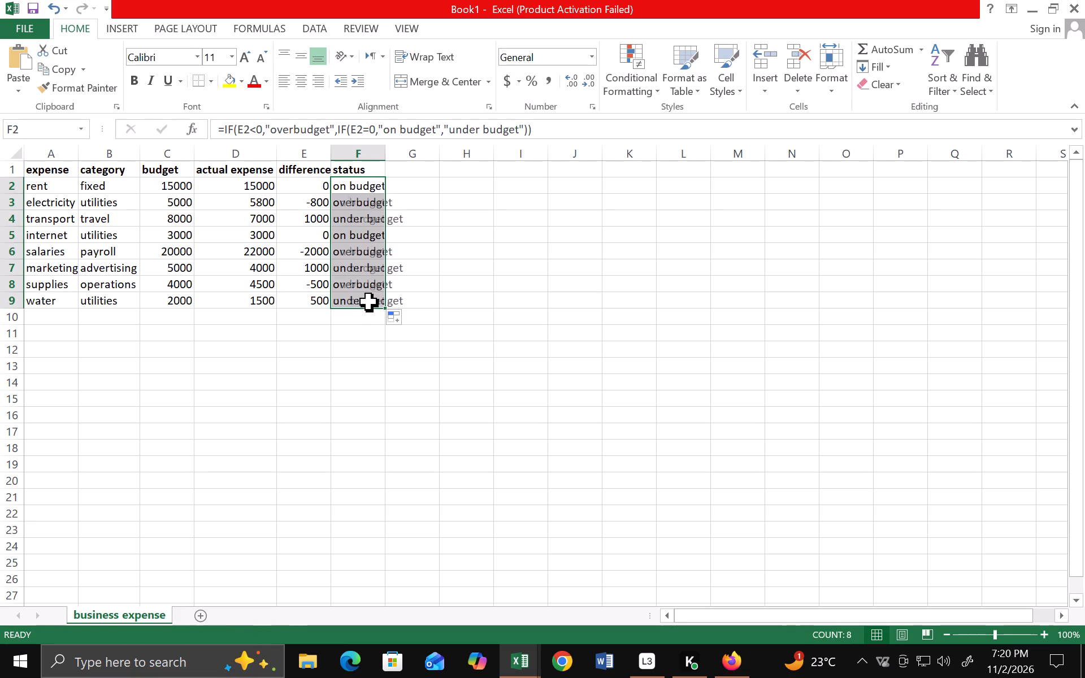
# Autofit the width of the status column F to its contents.
pyautogui.click(387, 149)
pyautogui.doubleClick(385, 149)
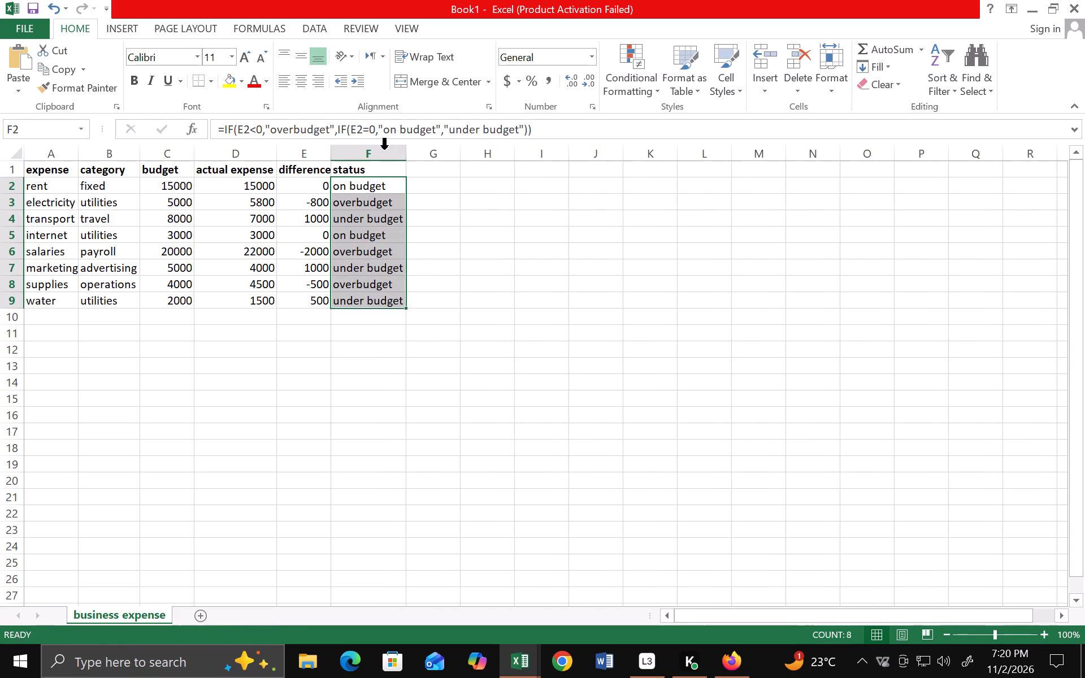
pyautogui.click(465, 235)
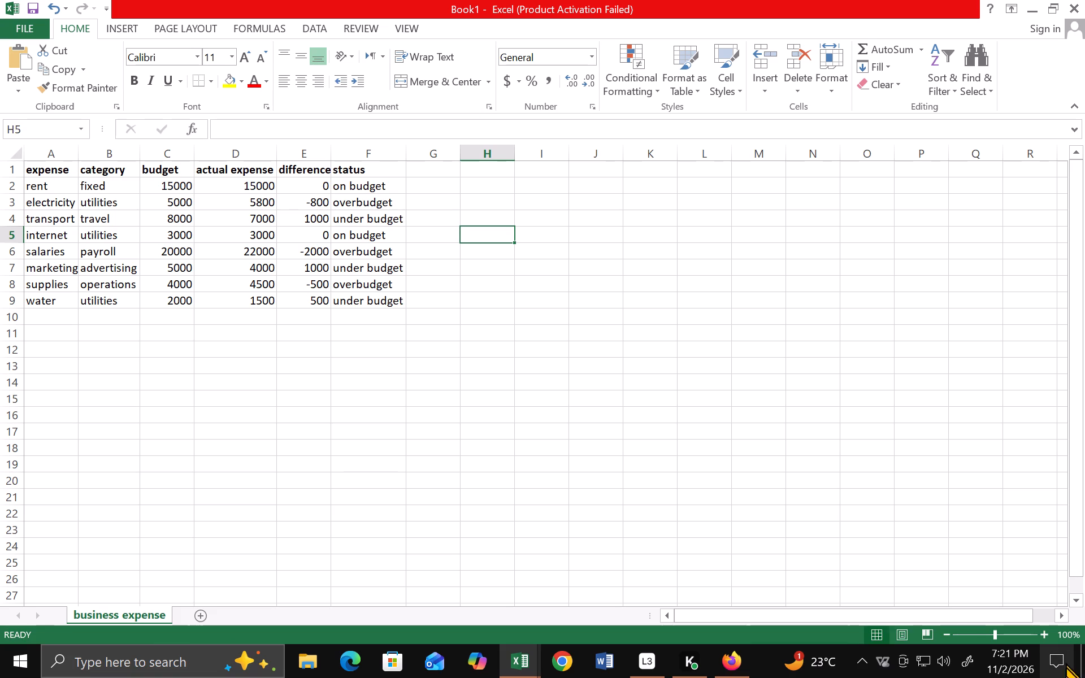
# Enter the label "total budget" in cell A11.
pyautogui.click(39, 332)
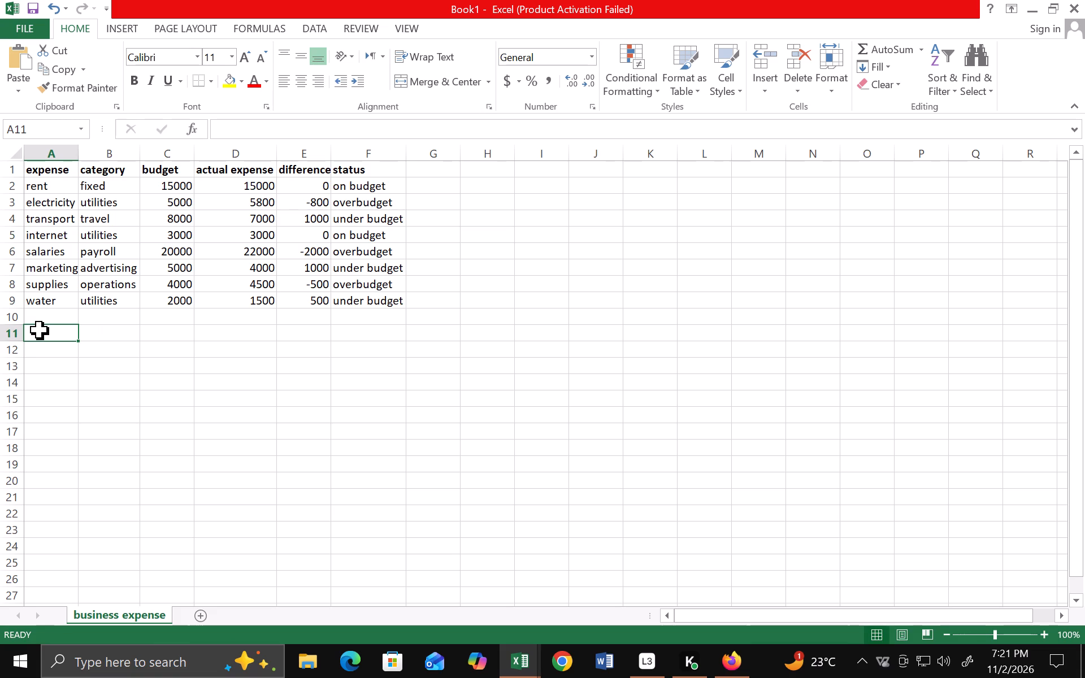
pyautogui.write('total budge')
pyautogui.press('t')
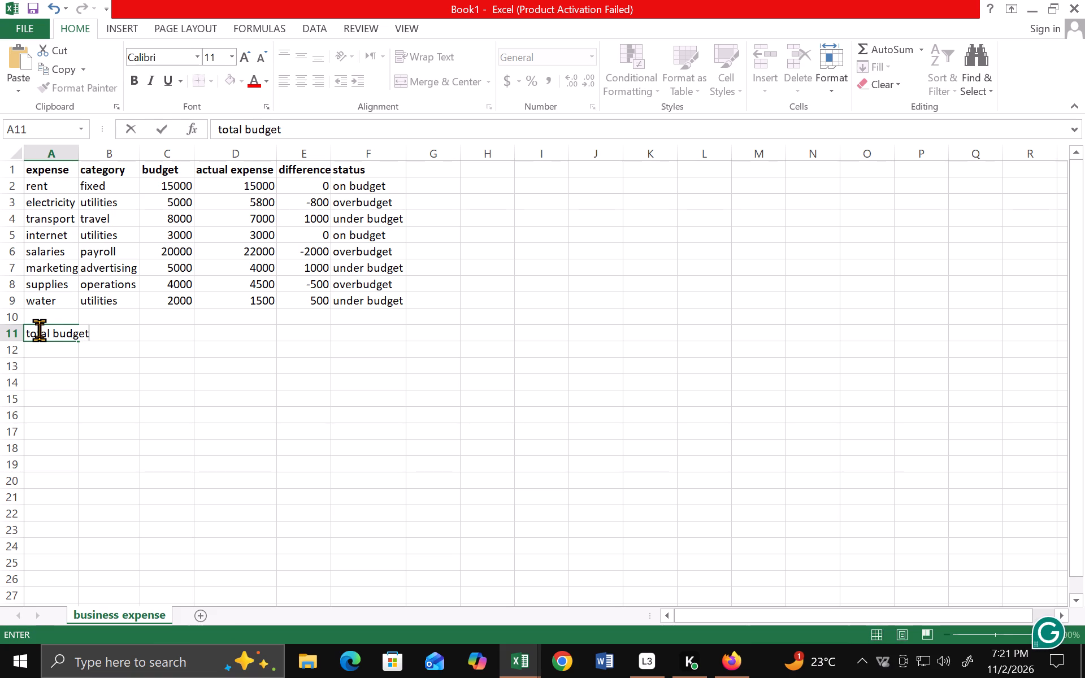
pyautogui.press('Return')
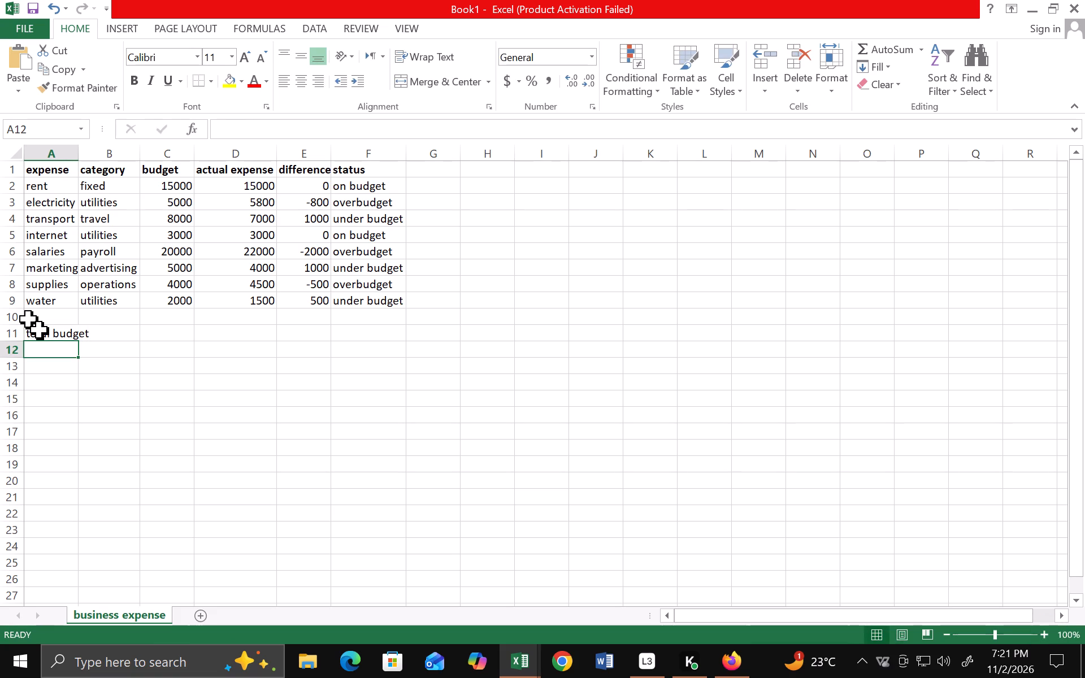
# Autofit the width of column A to its contents.
pyautogui.click(77, 337)
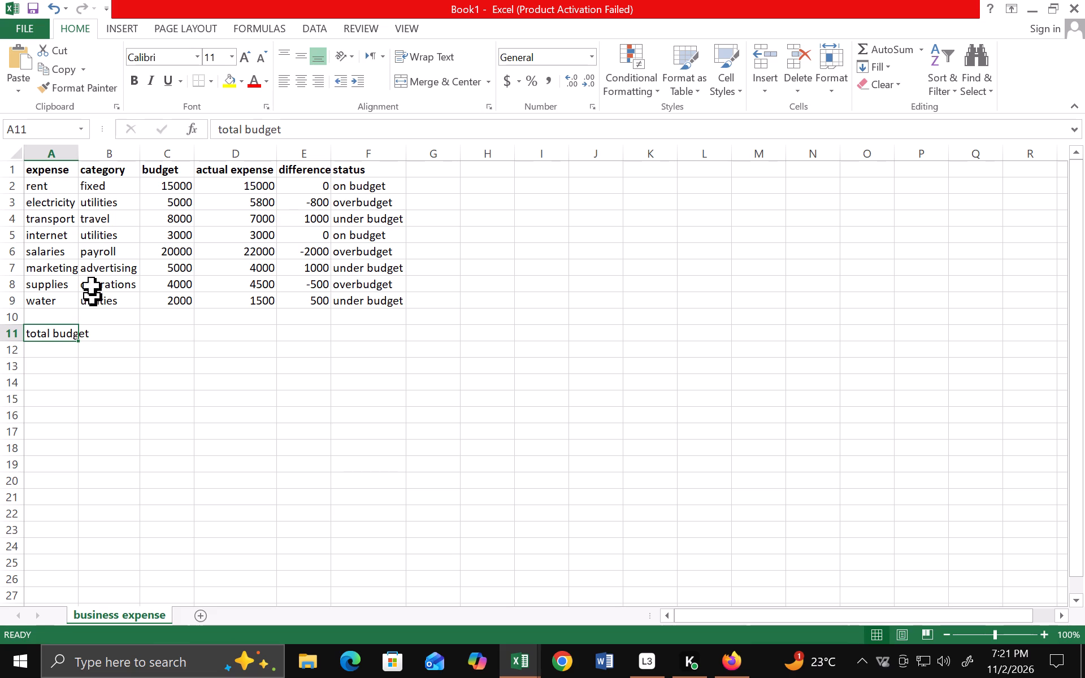
pyautogui.click(76, 151)
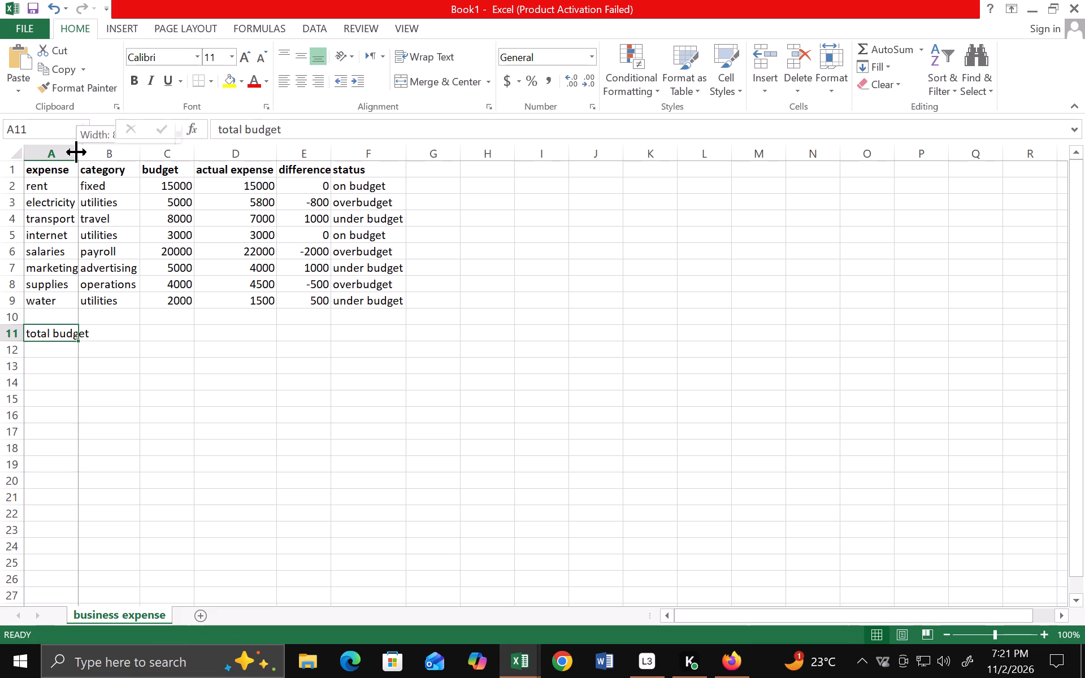
pyautogui.doubleClick(76, 150)
pyautogui.doubleClick(76, 150)
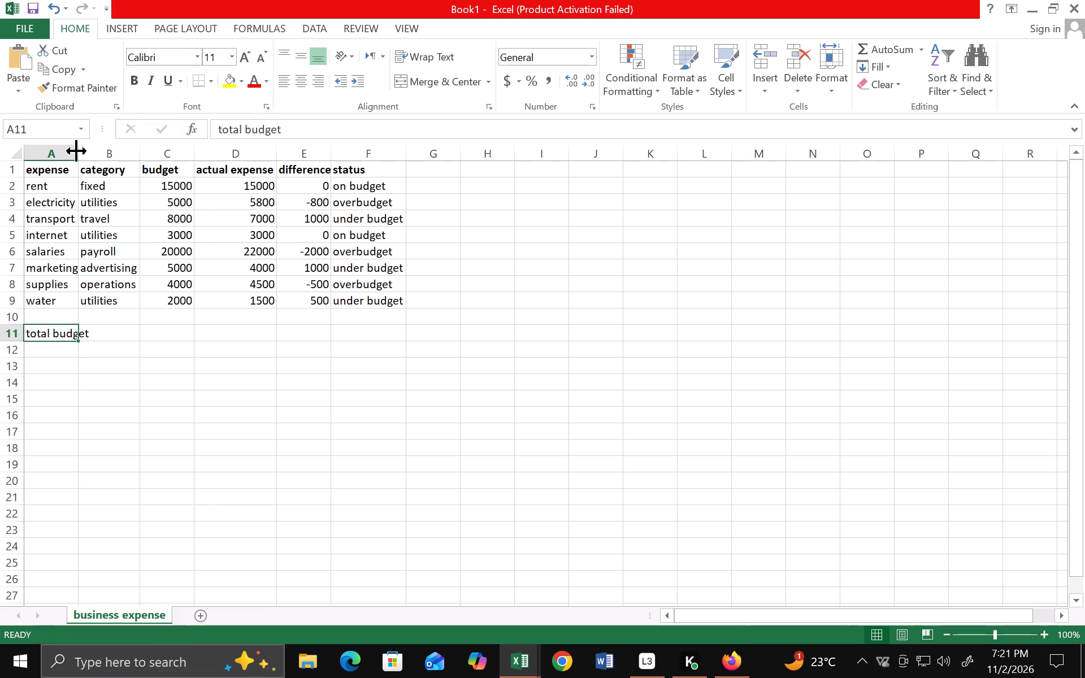
# Calculate the total budget in cell B11 with the formula =sum(c2:c9).
pyautogui.click(109, 331)
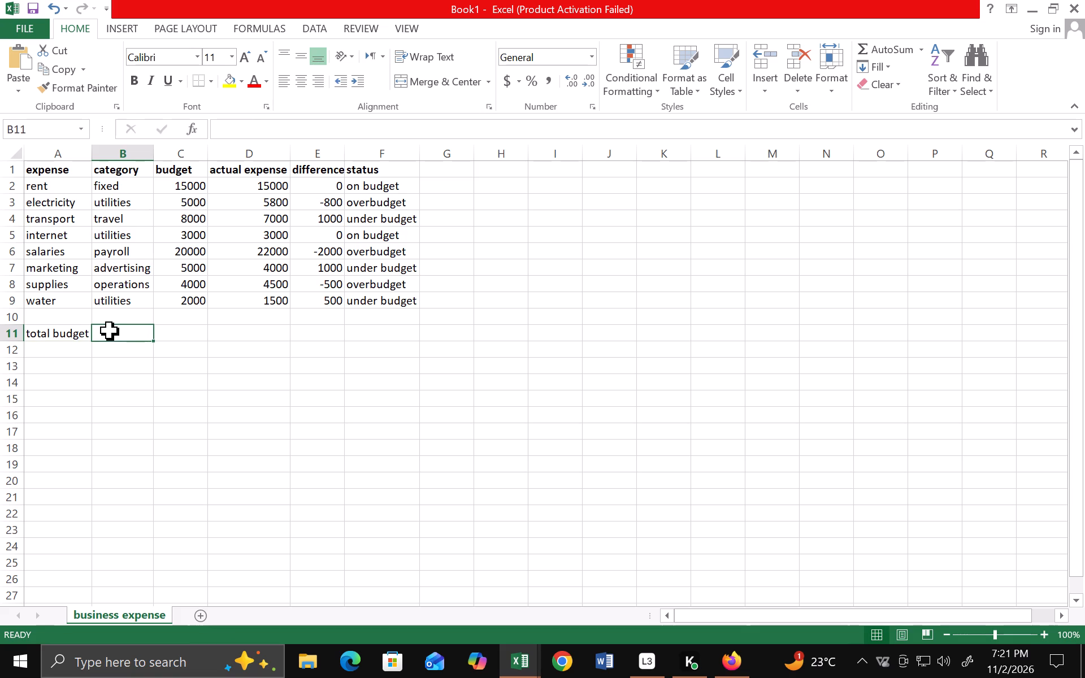
pyautogui.press('=')
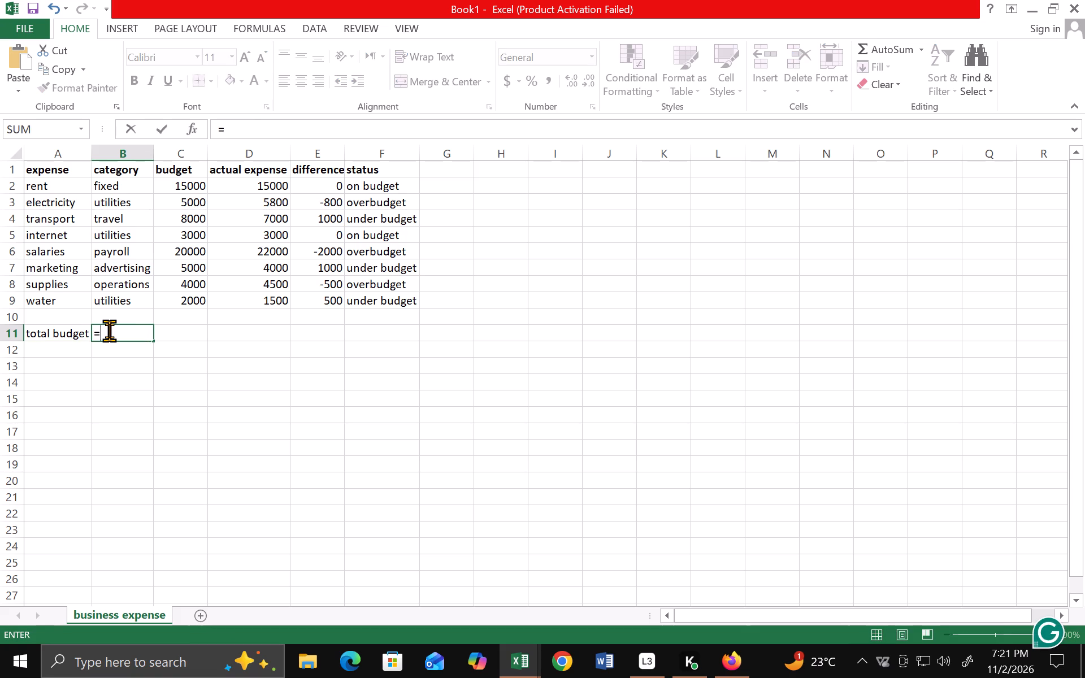
pyautogui.write('sum')
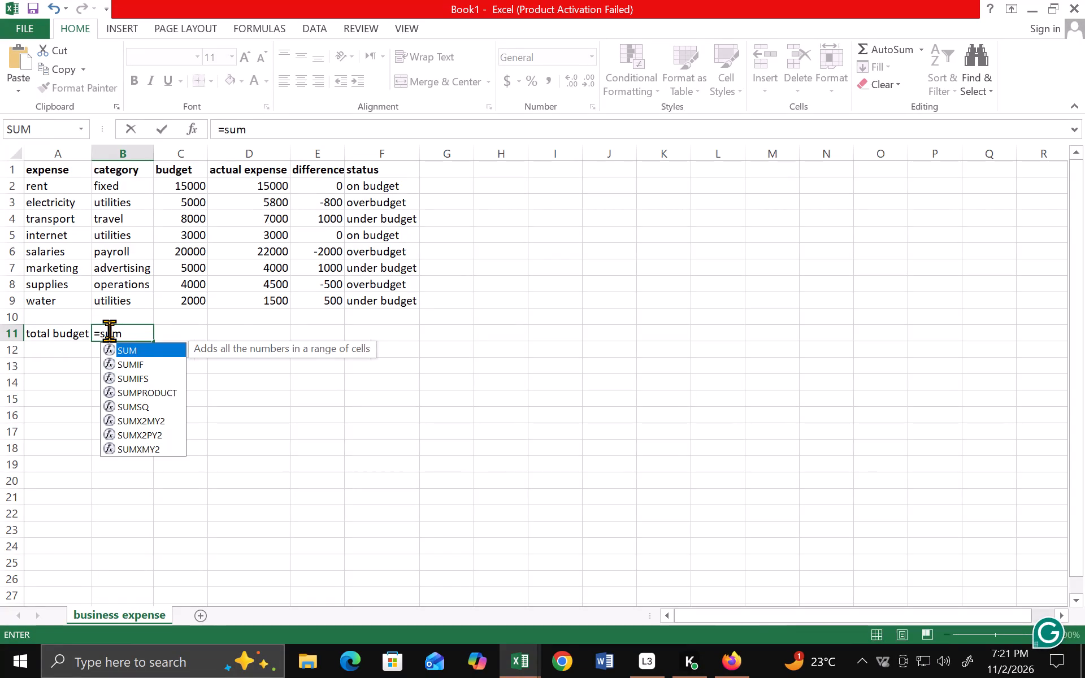
pyautogui.hotkey('shift', '(')
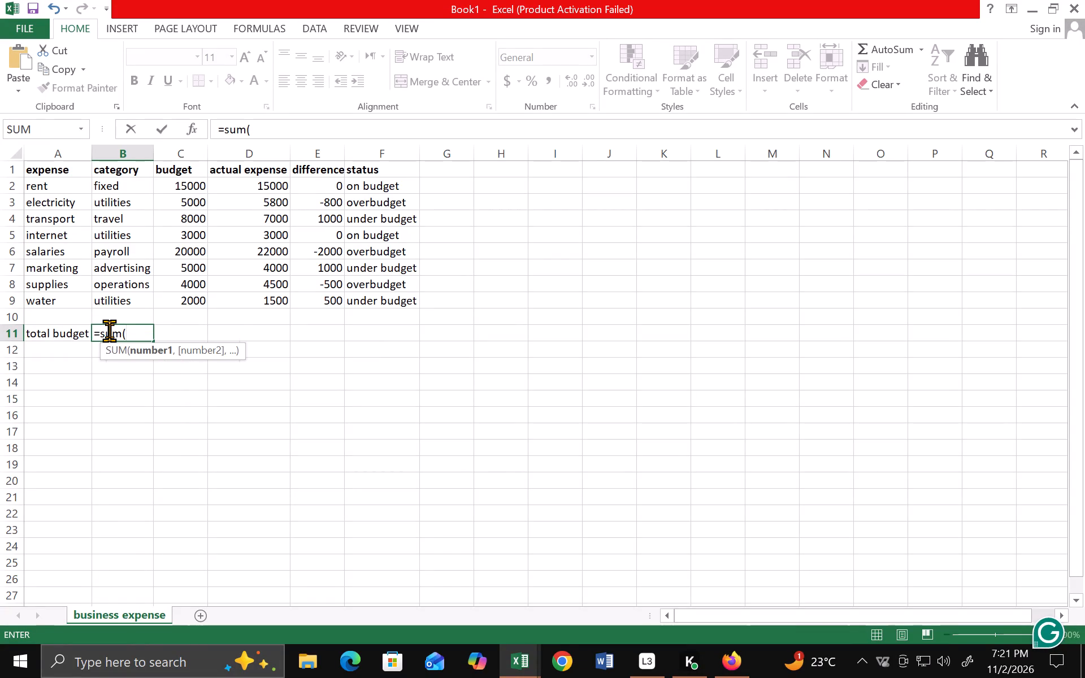
pyautogui.press('c')
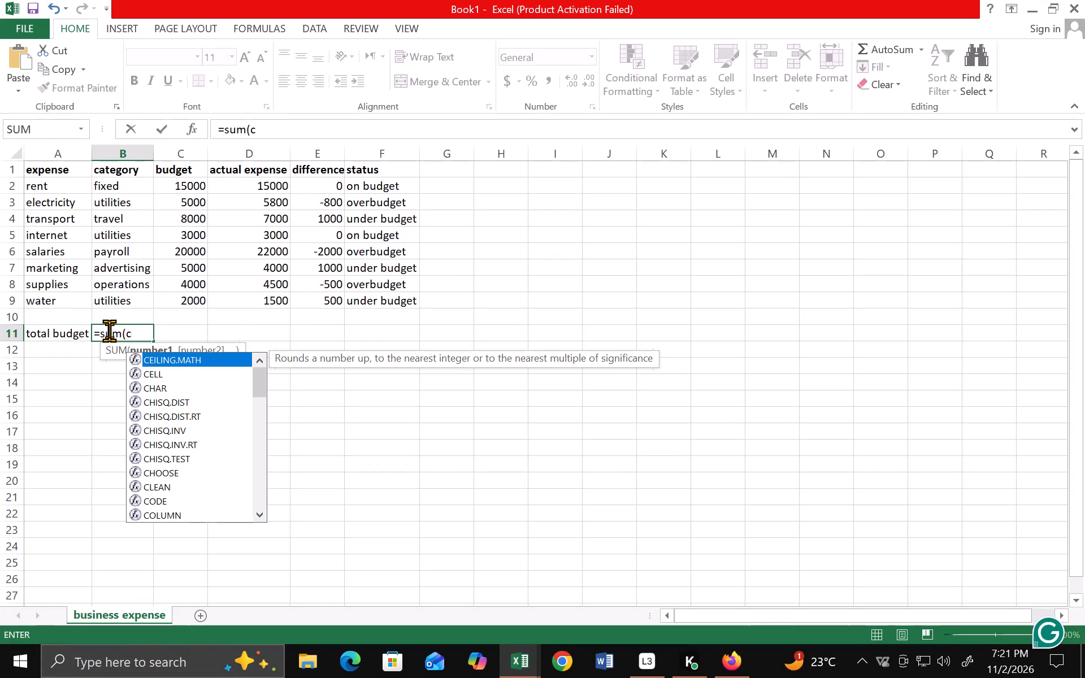
pyautogui.press('2')
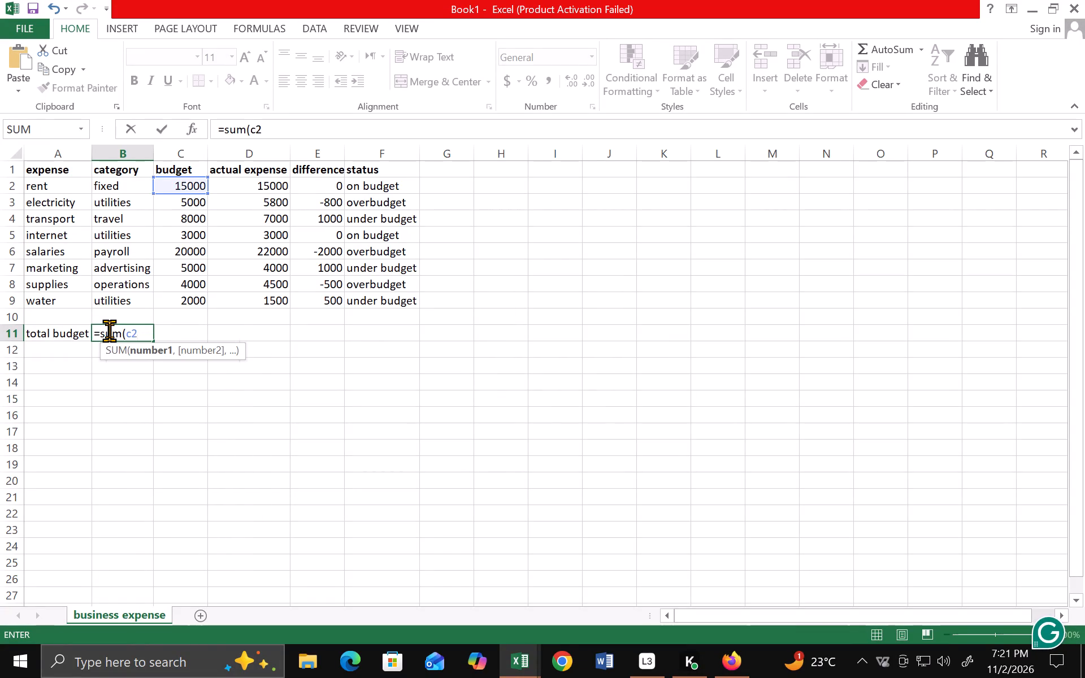
pyautogui.hotkey('shift', ':')
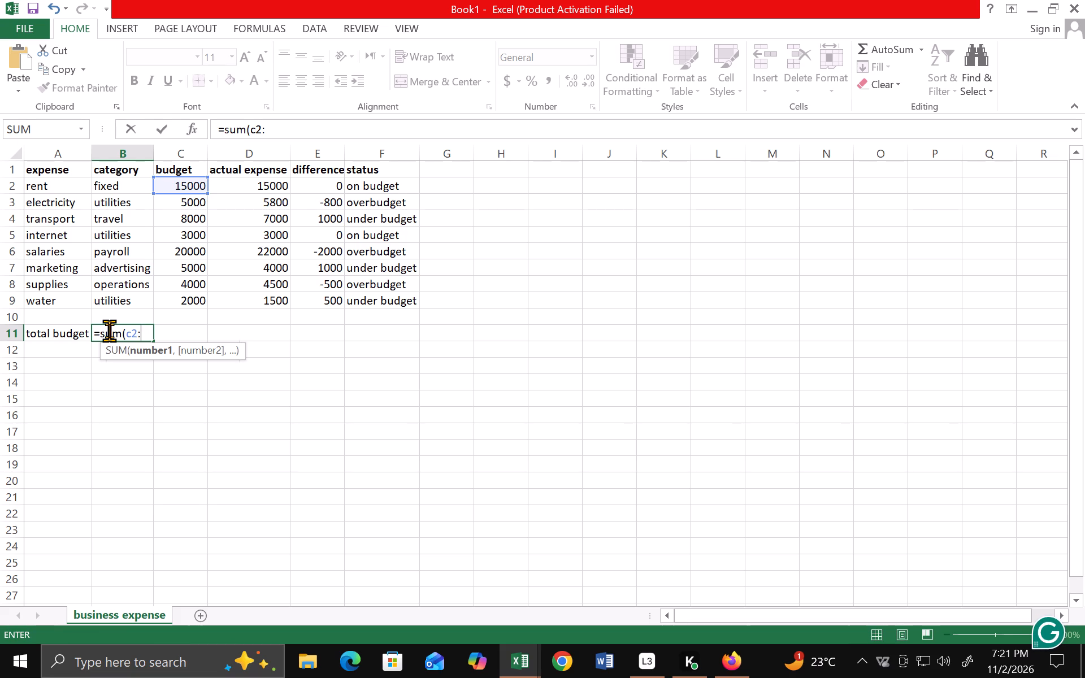
pyautogui.press('c')
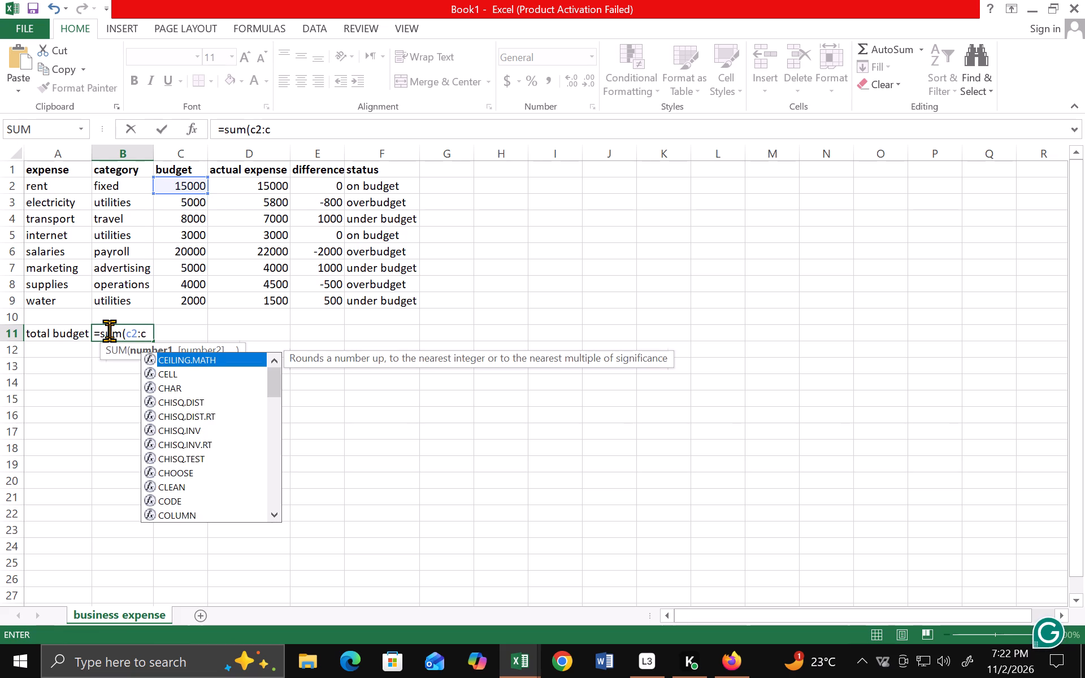
pyautogui.press('9')
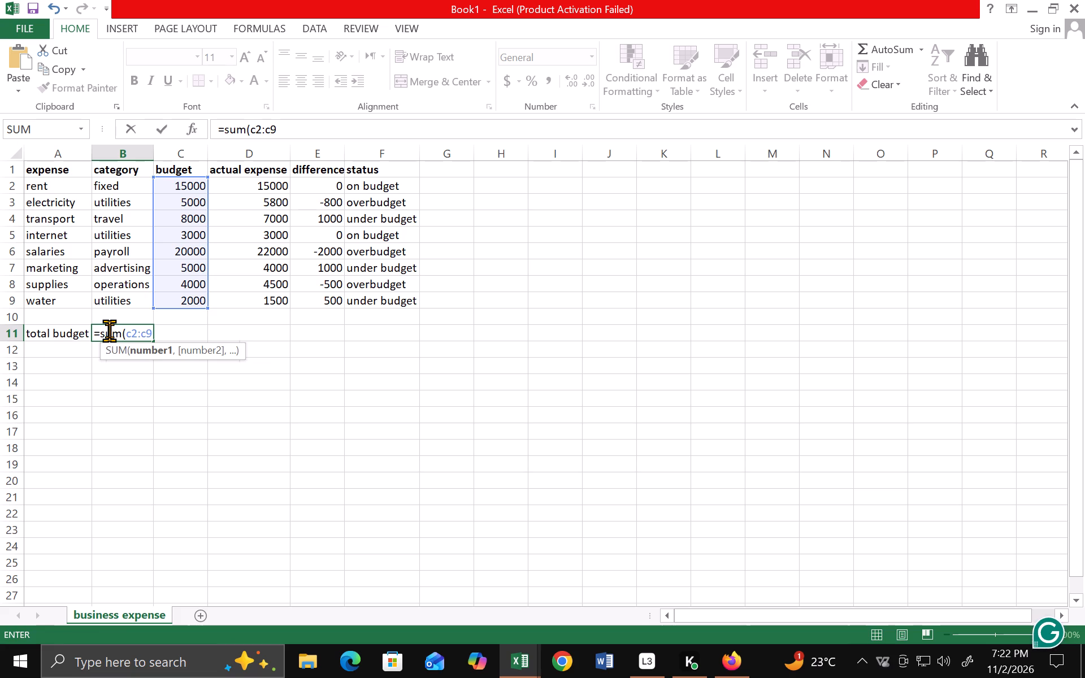
pyautogui.hotkey('shift', ')')
pyautogui.press('Return')
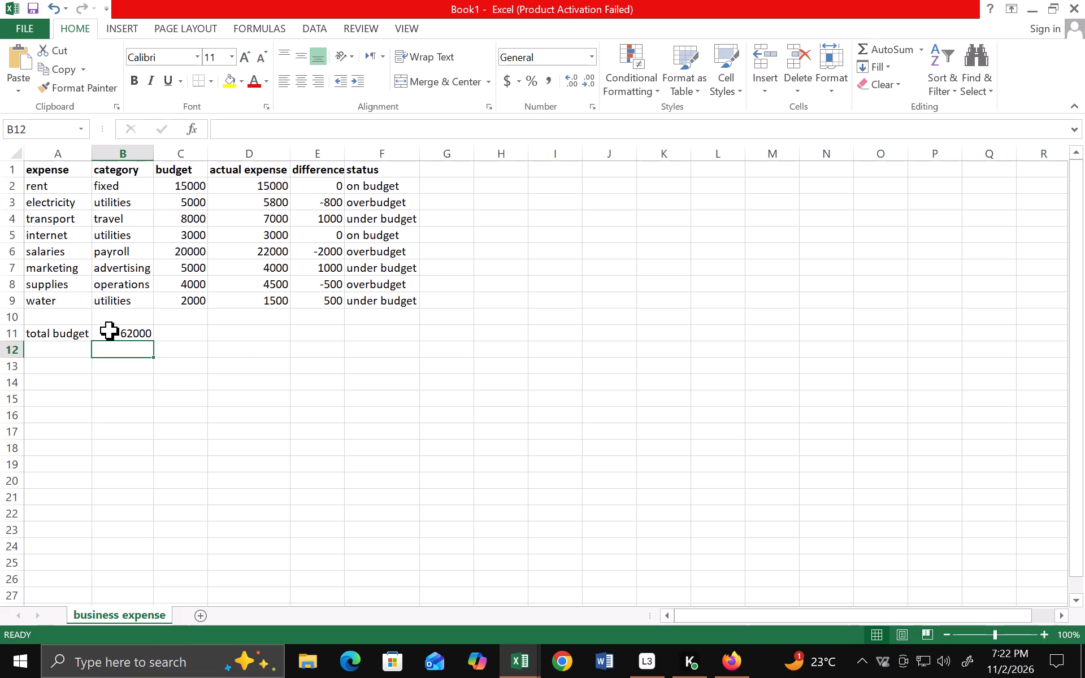
# Enter the label "total actual expenses" in cell A12 and autofit column A to its contents.
pyautogui.click(41, 345)
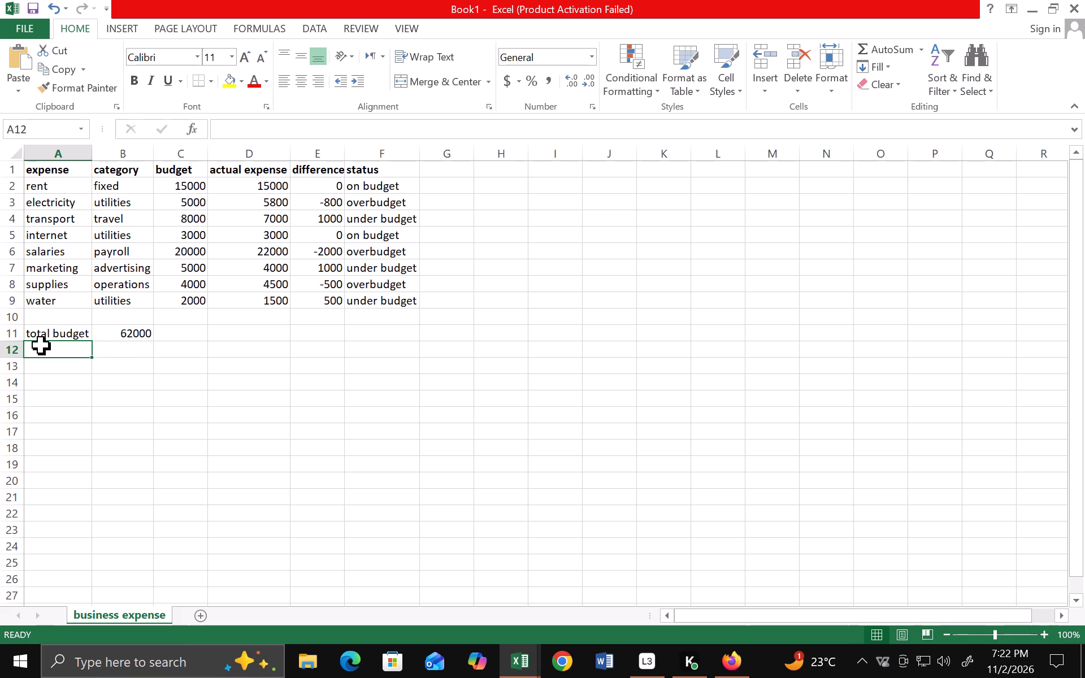
pyautogui.write('total actual expenses')
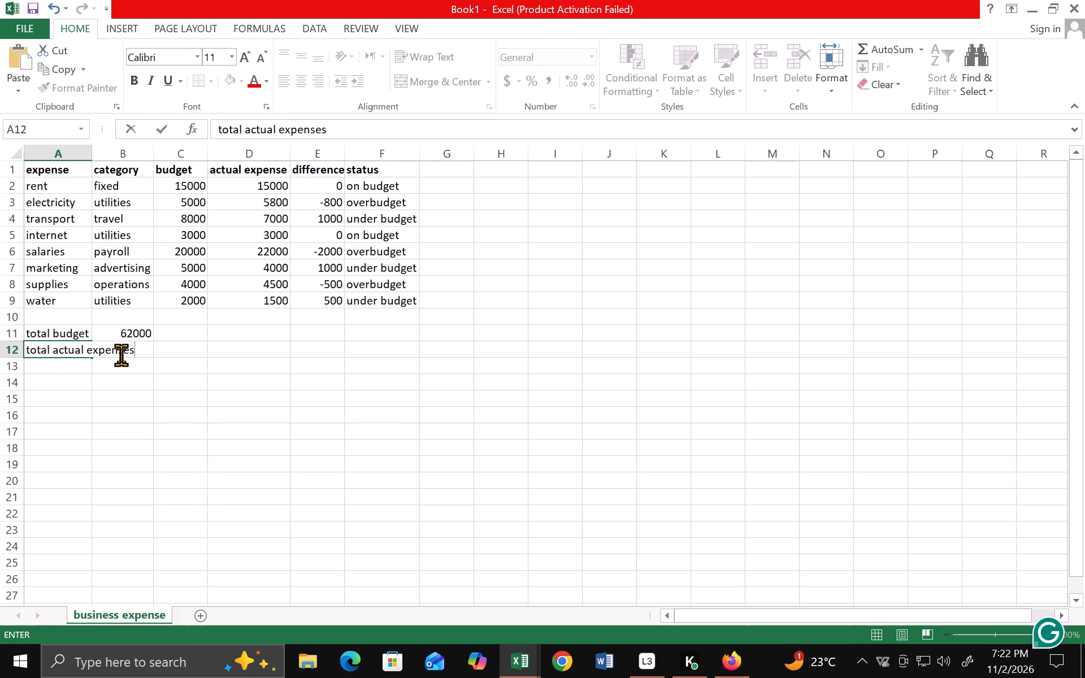
pyautogui.press('Return')
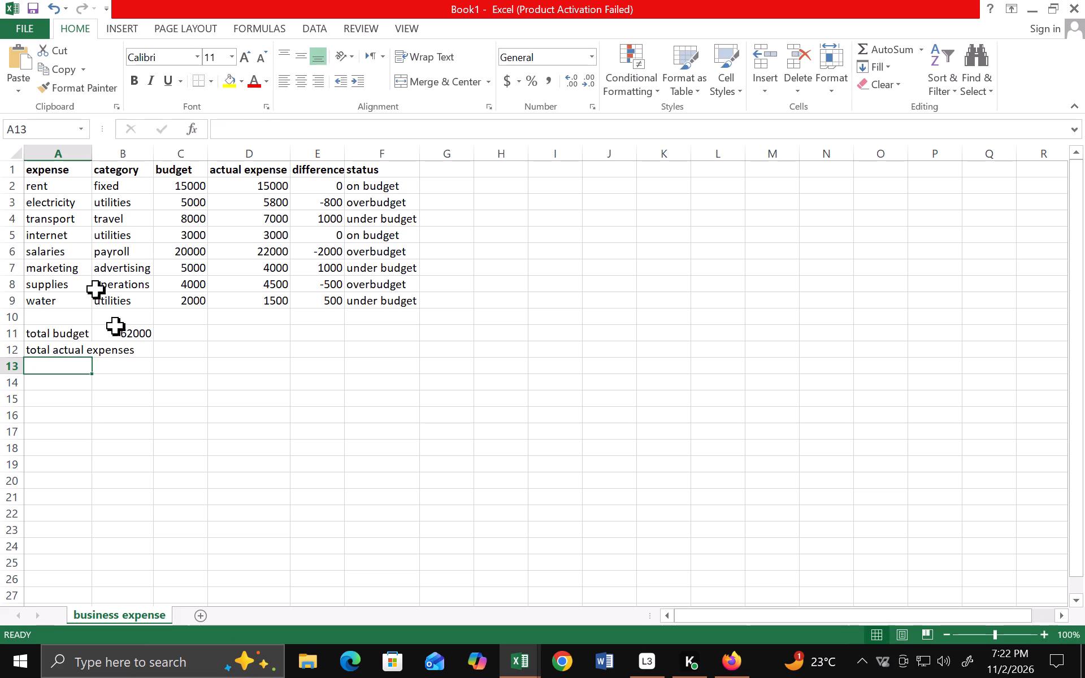
pyautogui.doubleClick(95, 153)
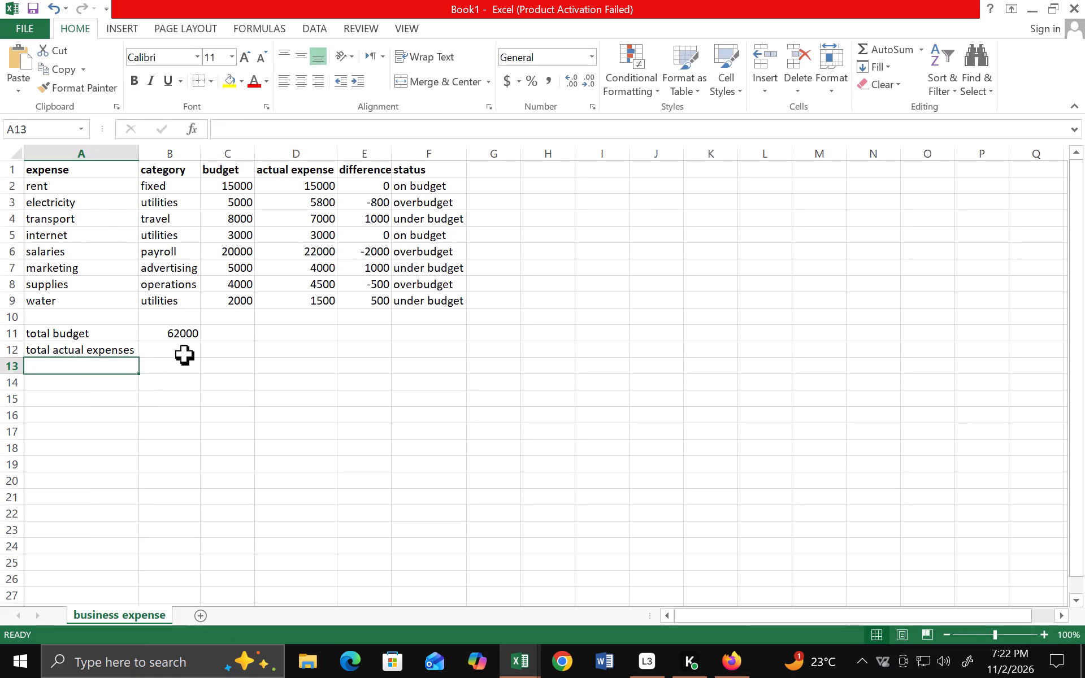
# Calculate the total actual expenses in cell B12 with the formula =sum(d2:d9).
pyautogui.click(170, 346)
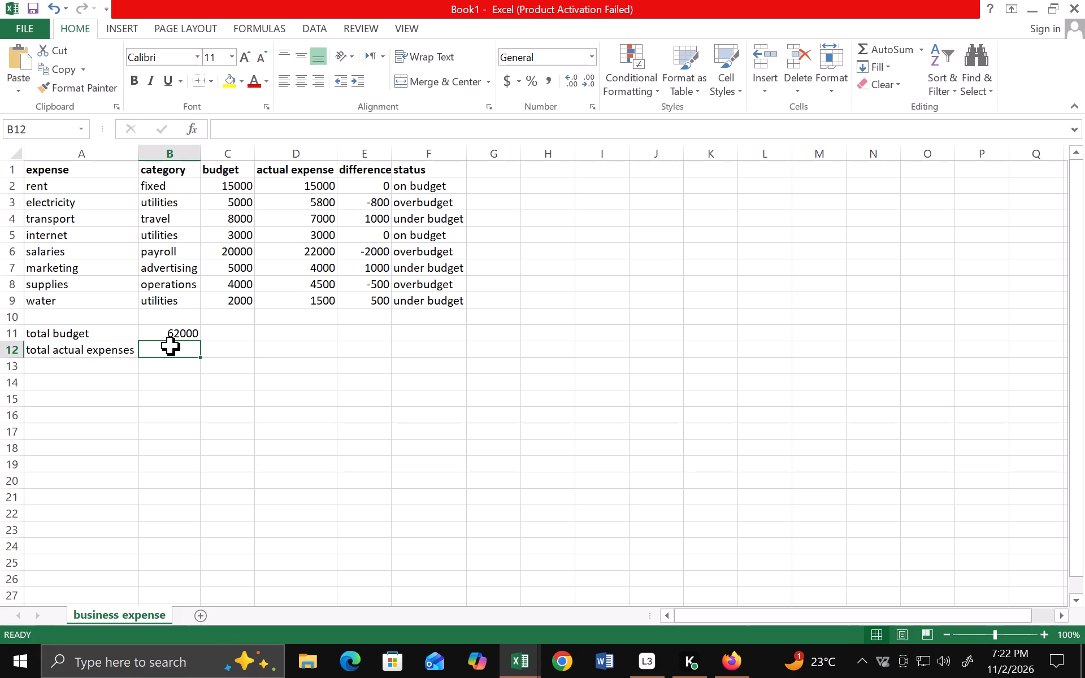
pyautogui.press('=')
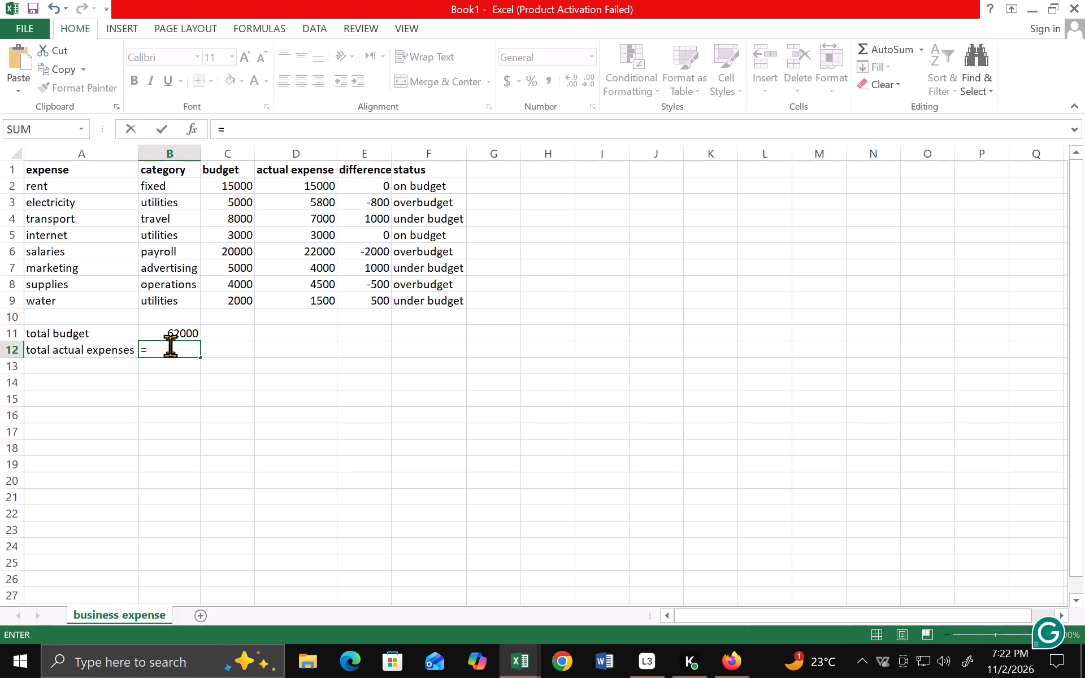
pyautogui.write('sum')
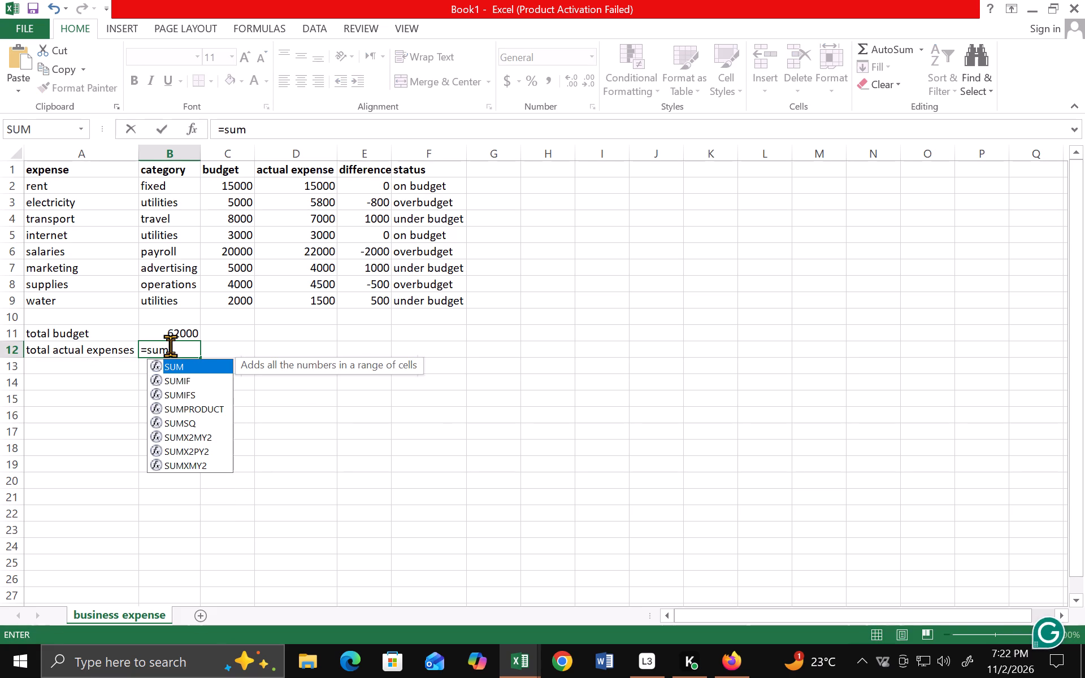
pyautogui.hotkey('shift', '(')
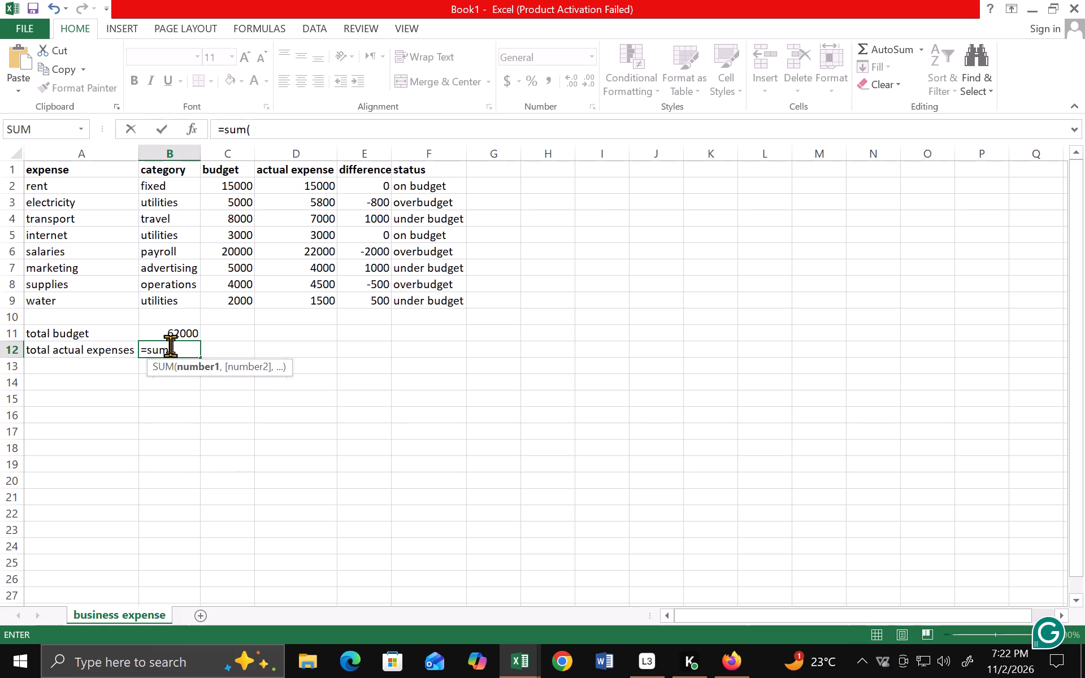
pyautogui.write('d2')
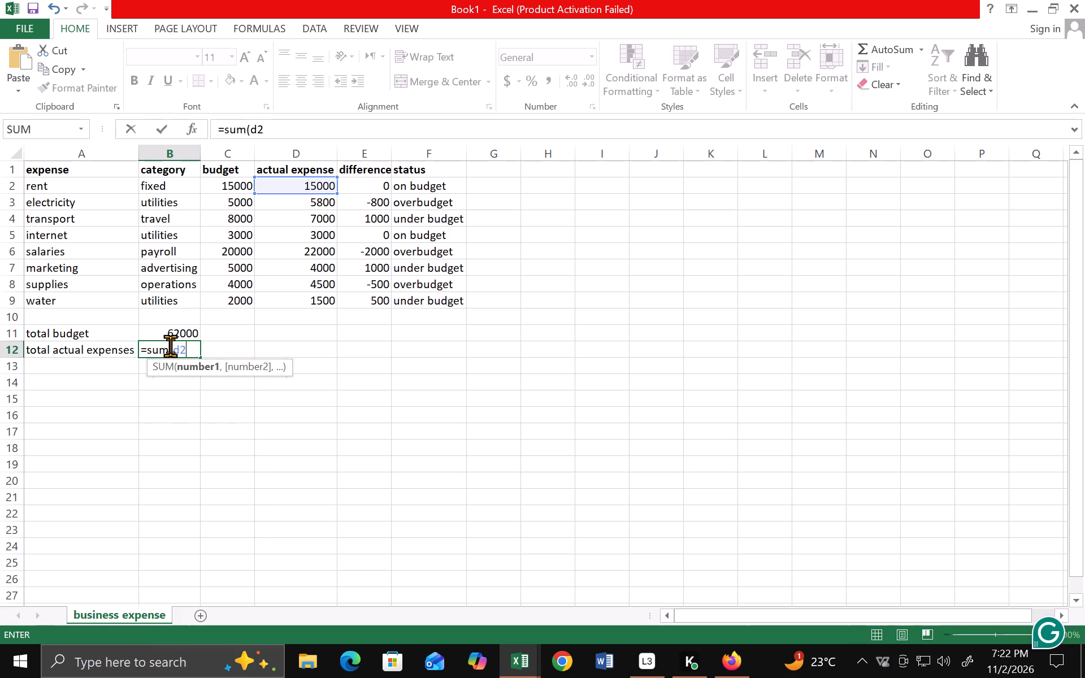
pyautogui.hotkey('shift', ':')
pyautogui.write('d9')
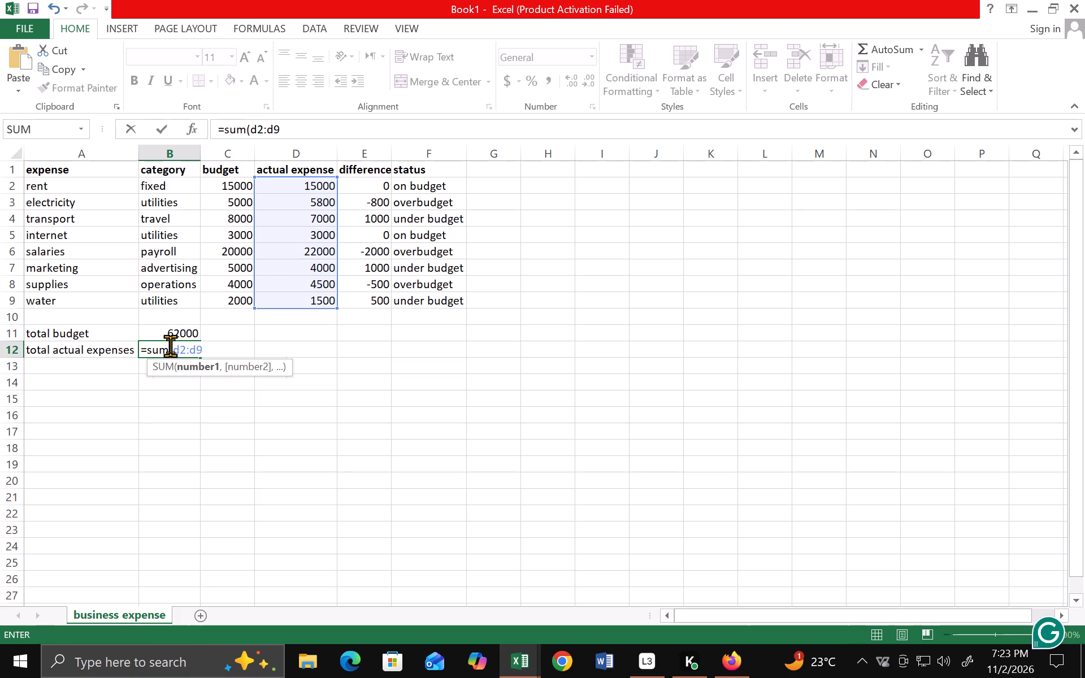
pyautogui.hotkey('shift', ')')
pyautogui.press('Return')
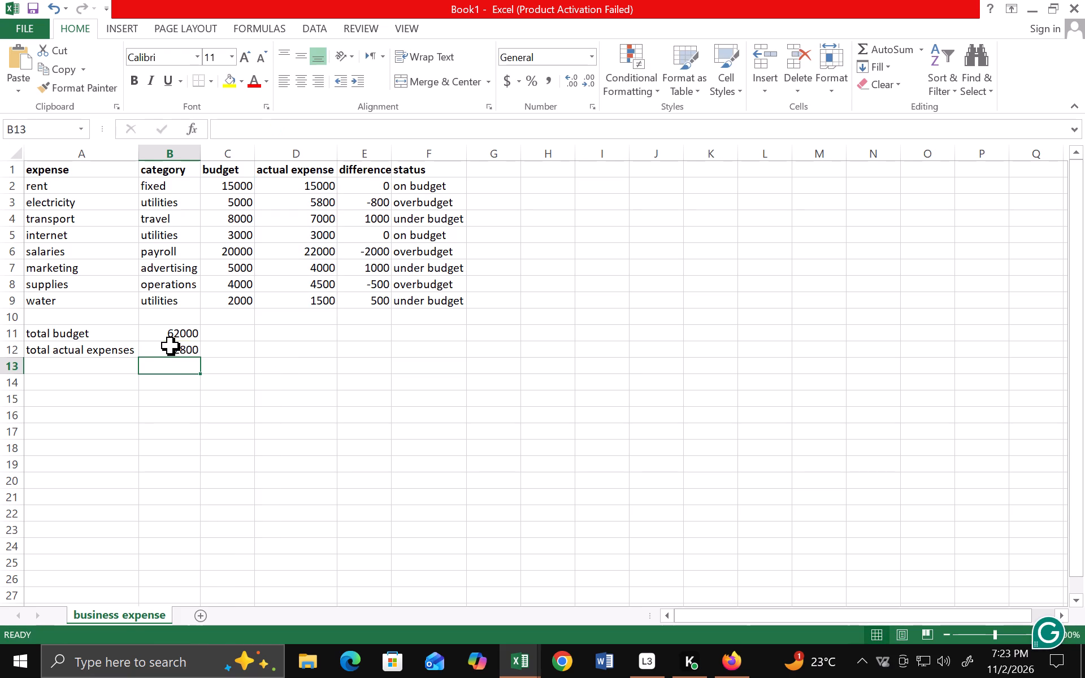
# Enter the label "total difference" in cell A13.
pyautogui.click(27, 360)
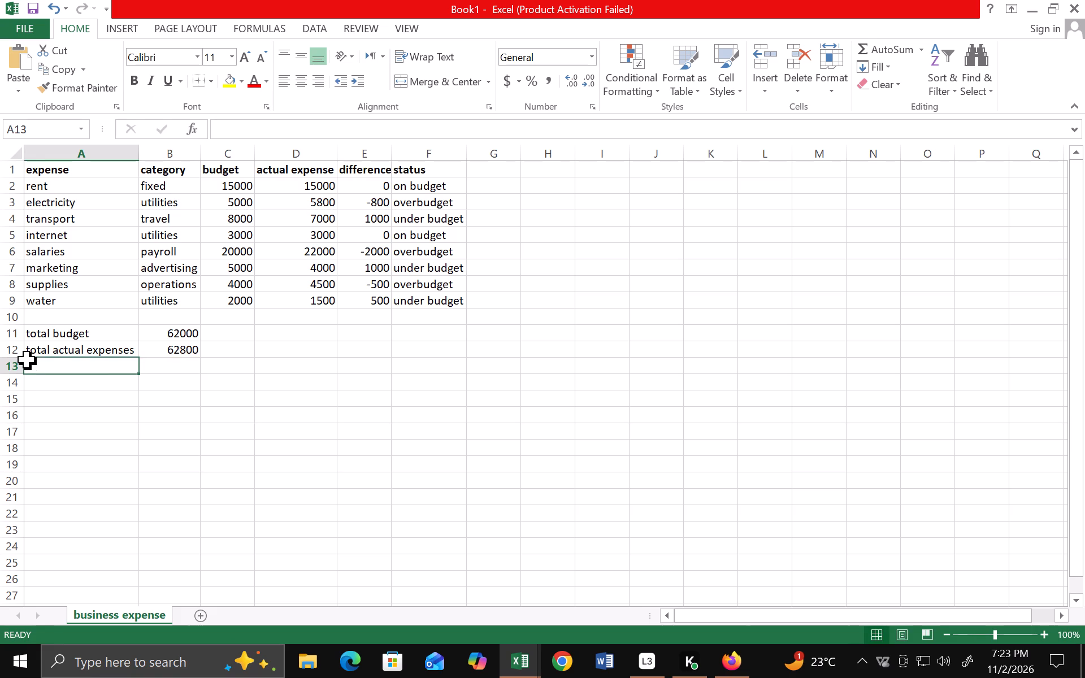
pyautogui.write('total di')
pyautogui.write('fference')
pyautogui.press('Return')
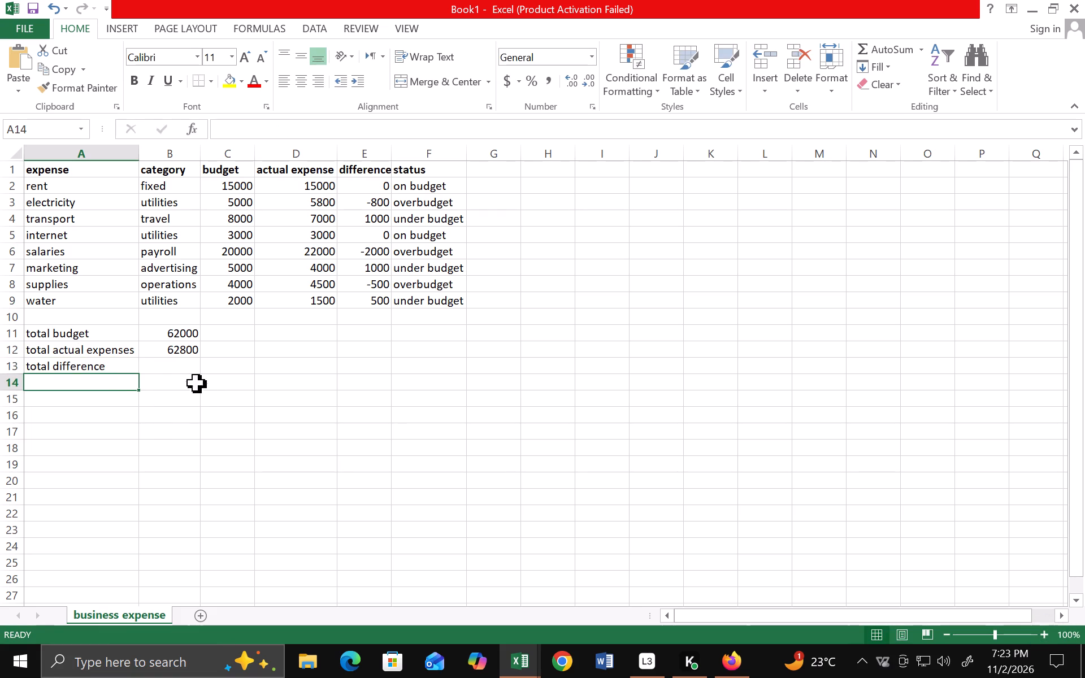
# Begin a formula in cell B13 for the total difference.
pyautogui.click(165, 358)
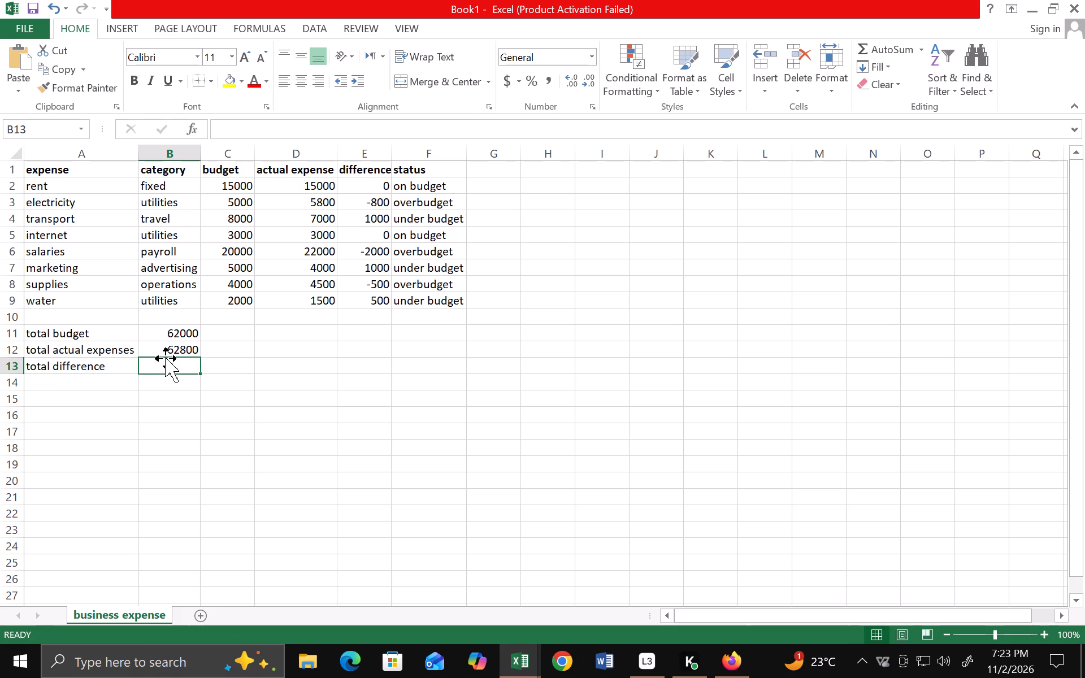
pyautogui.press('=')
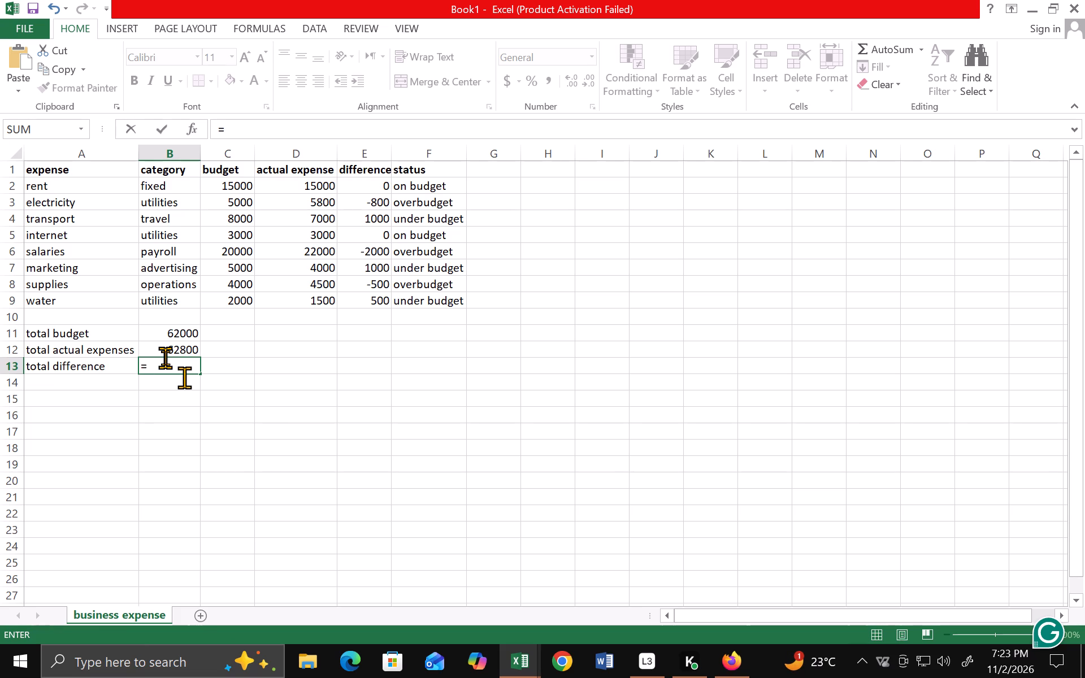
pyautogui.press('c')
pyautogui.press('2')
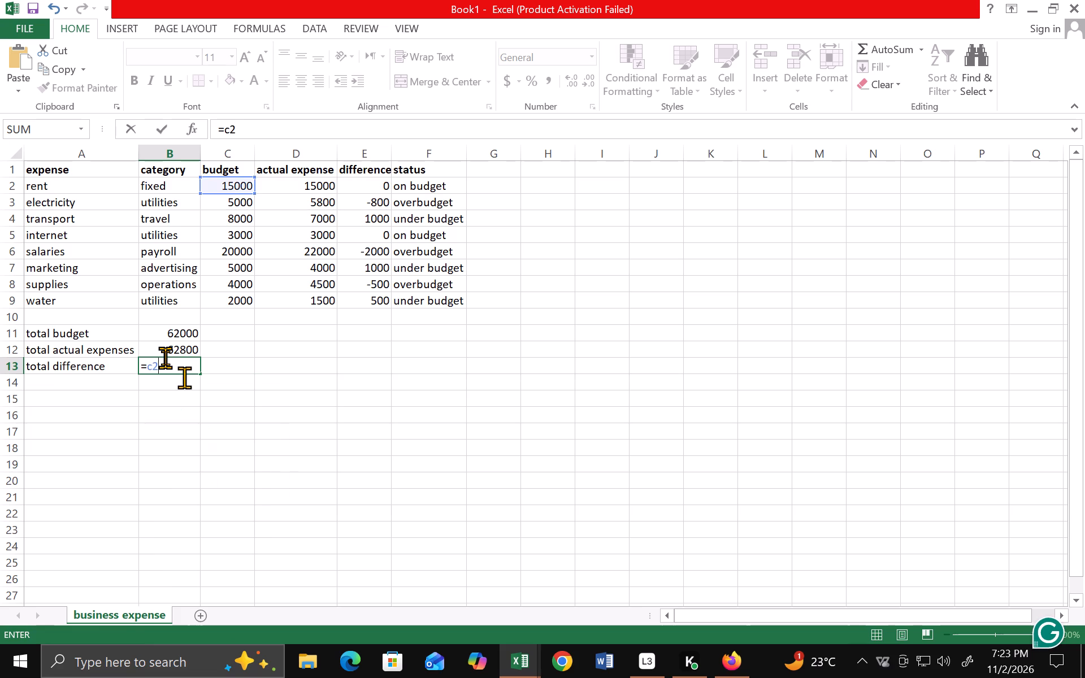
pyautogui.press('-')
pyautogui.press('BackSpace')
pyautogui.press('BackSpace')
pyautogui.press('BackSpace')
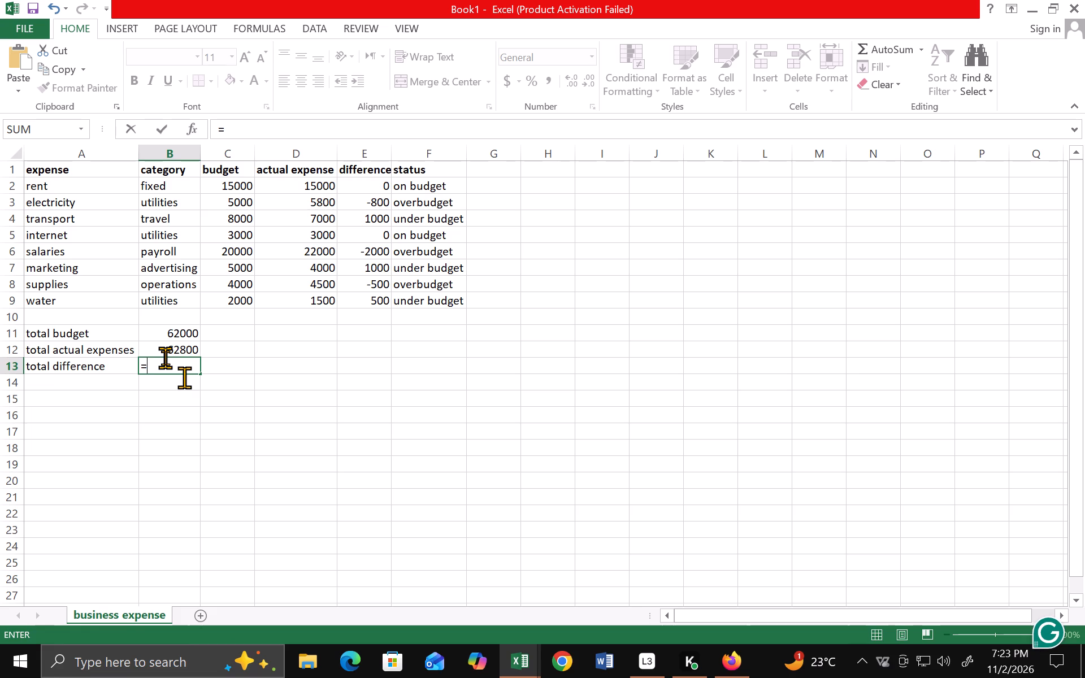
# Begin a SUM function in the total difference formula in cell B13.
pyautogui.press('s')
pyautogui.press('u')
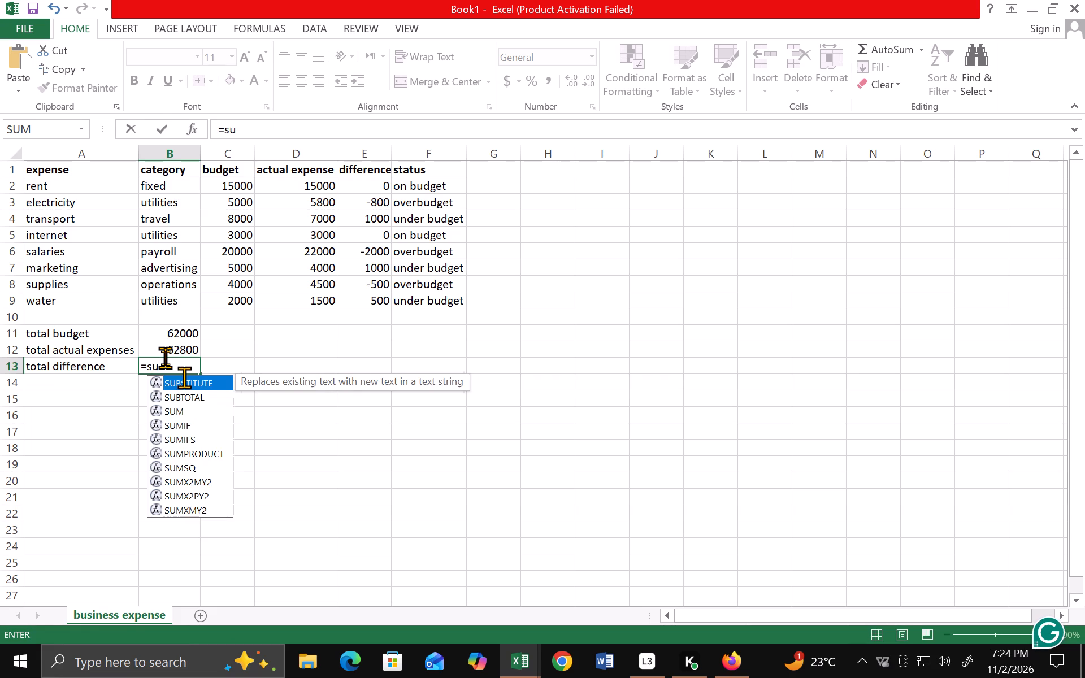
pyautogui.press('m')
pyautogui.hotkey('shift', '(')
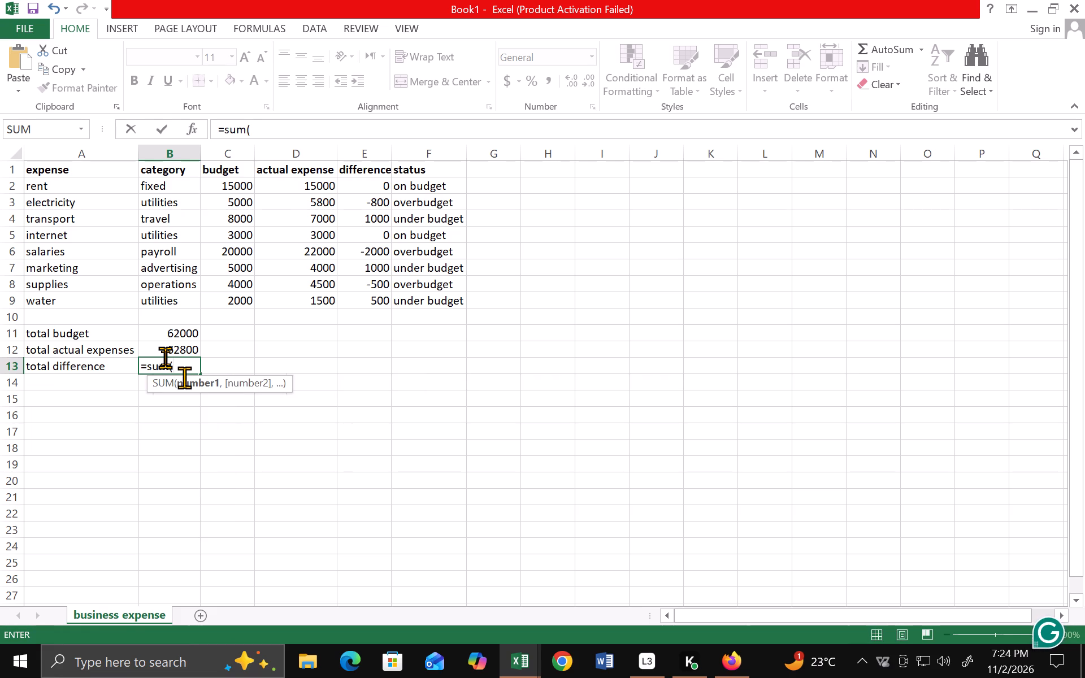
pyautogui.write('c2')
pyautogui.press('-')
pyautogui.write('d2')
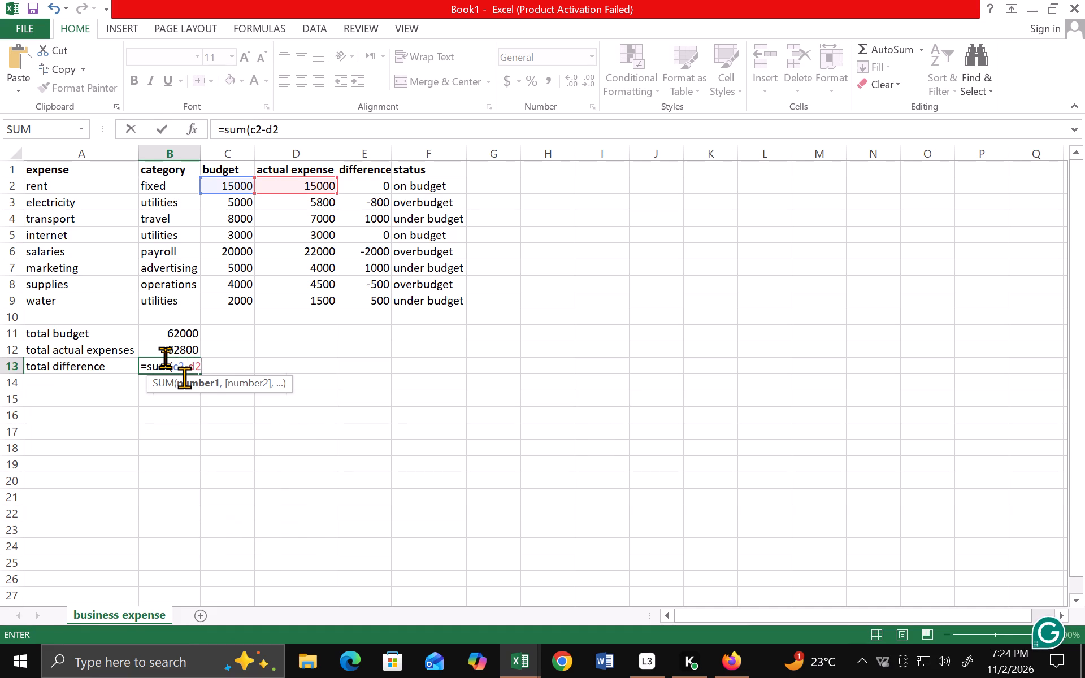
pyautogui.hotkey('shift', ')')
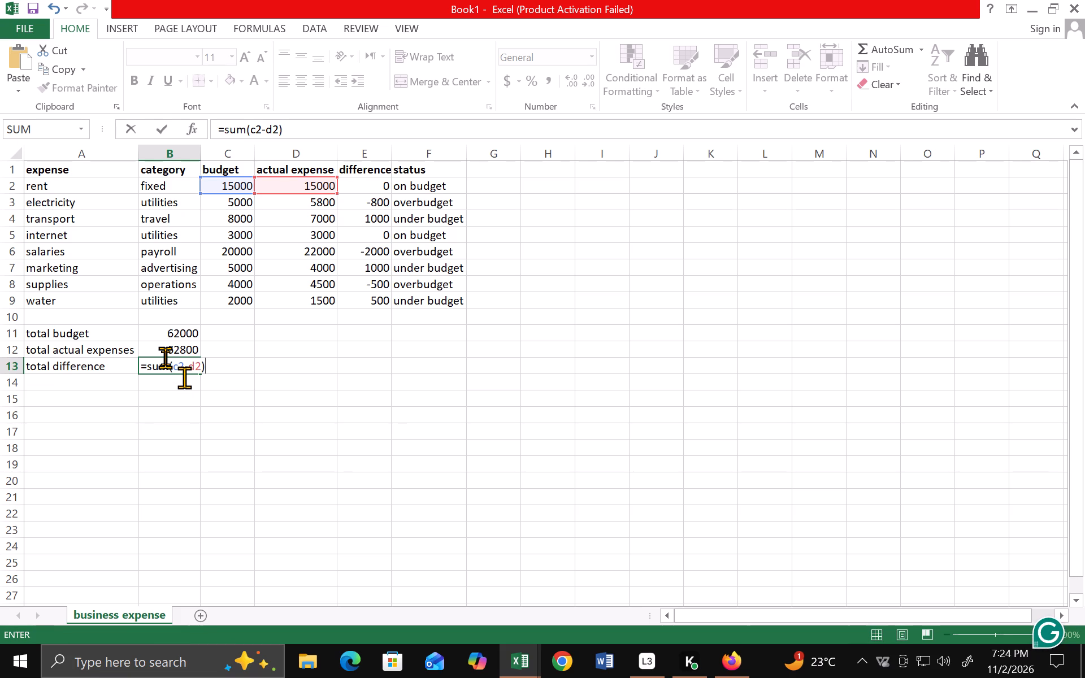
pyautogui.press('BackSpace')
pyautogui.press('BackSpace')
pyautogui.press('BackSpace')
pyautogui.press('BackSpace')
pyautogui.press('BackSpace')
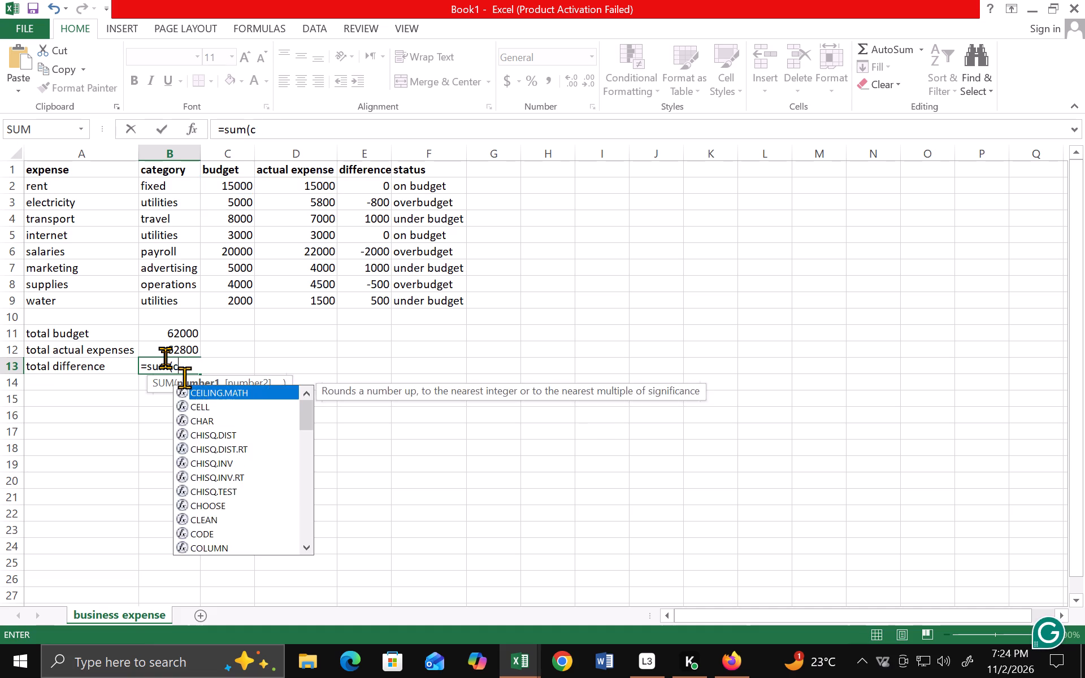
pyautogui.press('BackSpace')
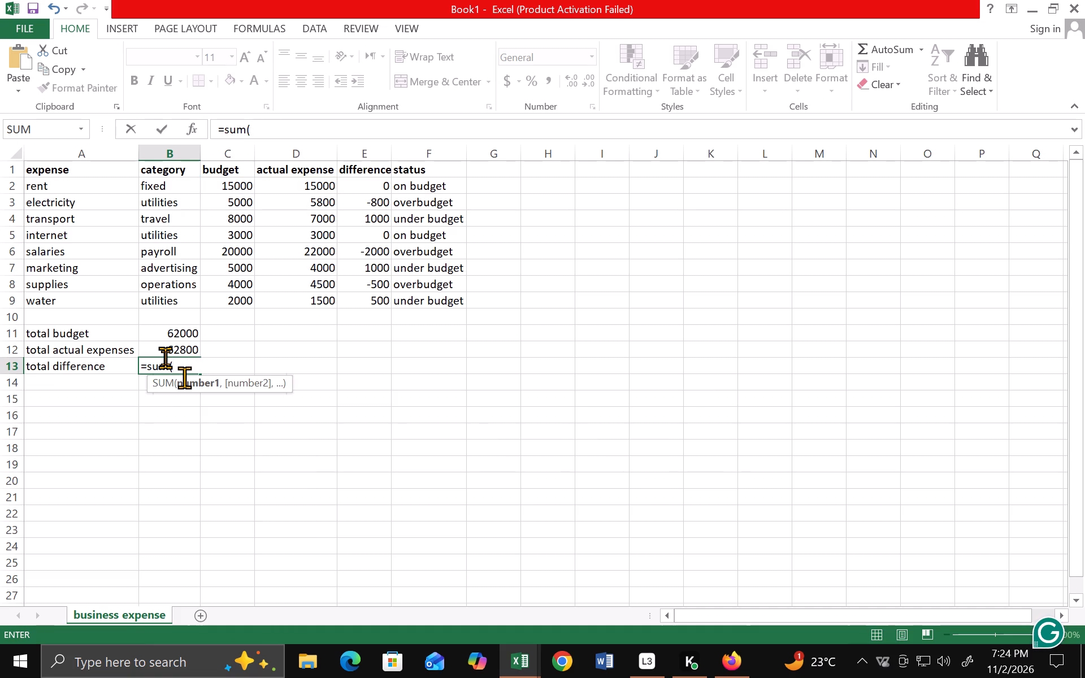
# Complete the total difference formula in cell B13 as =sum(e2:e9).
pyautogui.press('e')
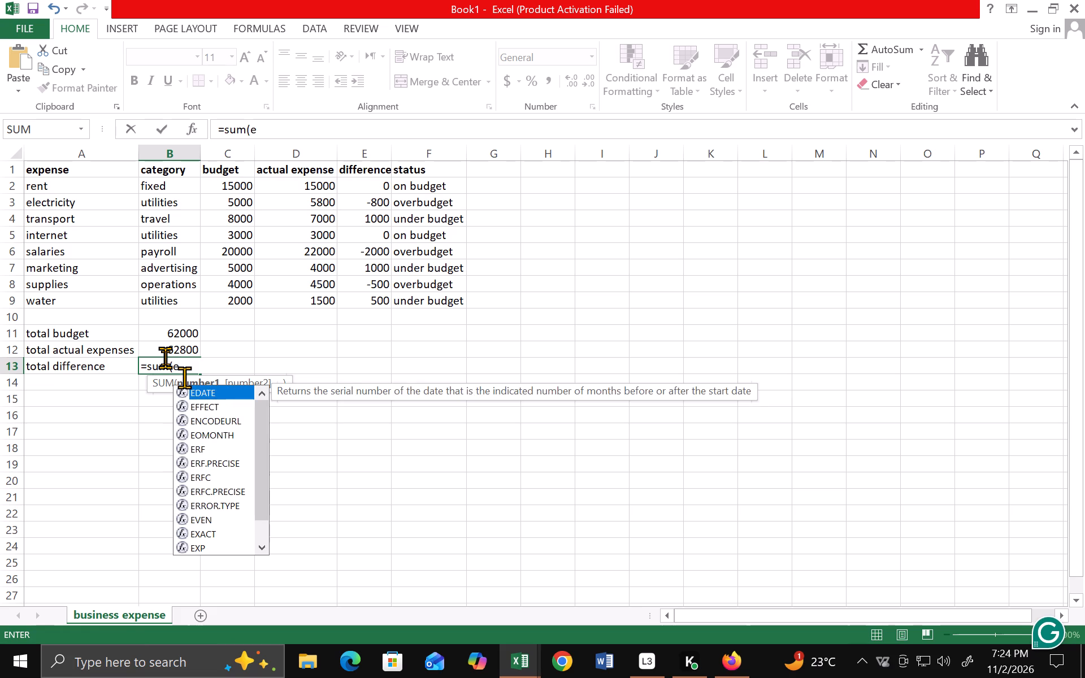
pyautogui.press('2')
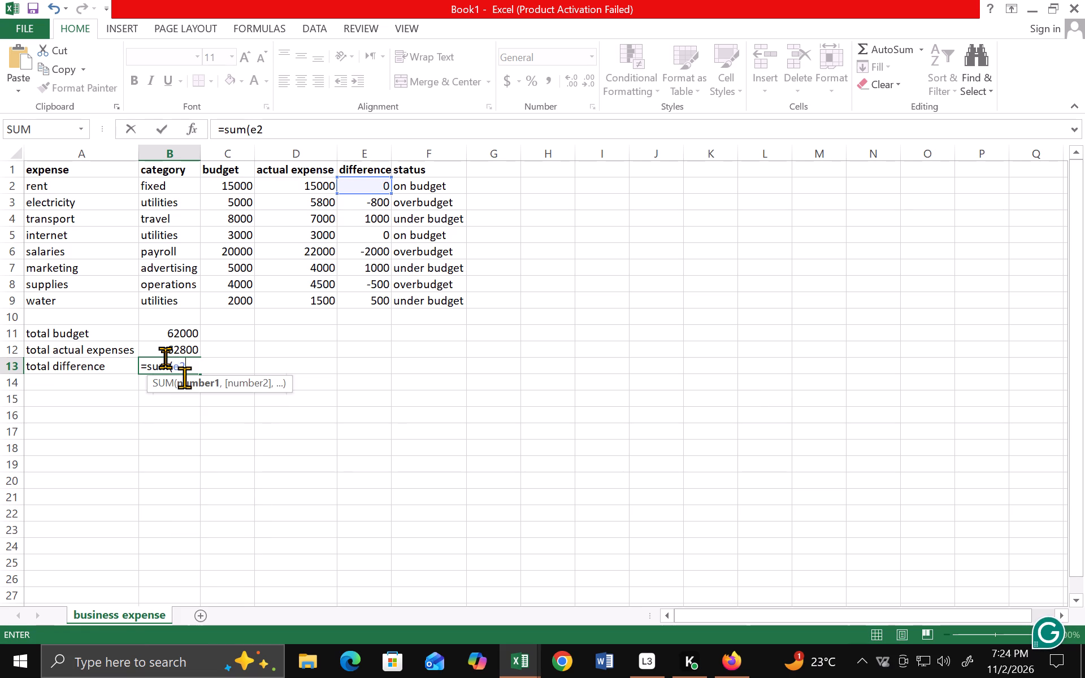
pyautogui.hotkey('shift', ':')
pyautogui.press('e')
pyautogui.press('9')
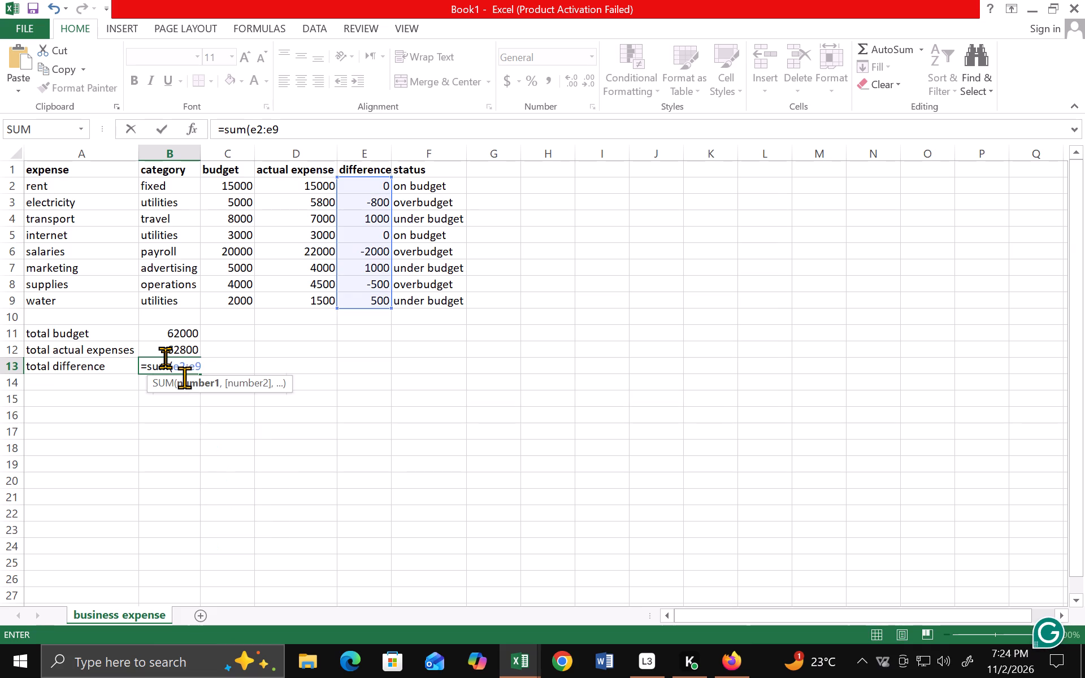
pyautogui.hotkey('shift', ')')
pyautogui.press('Return')
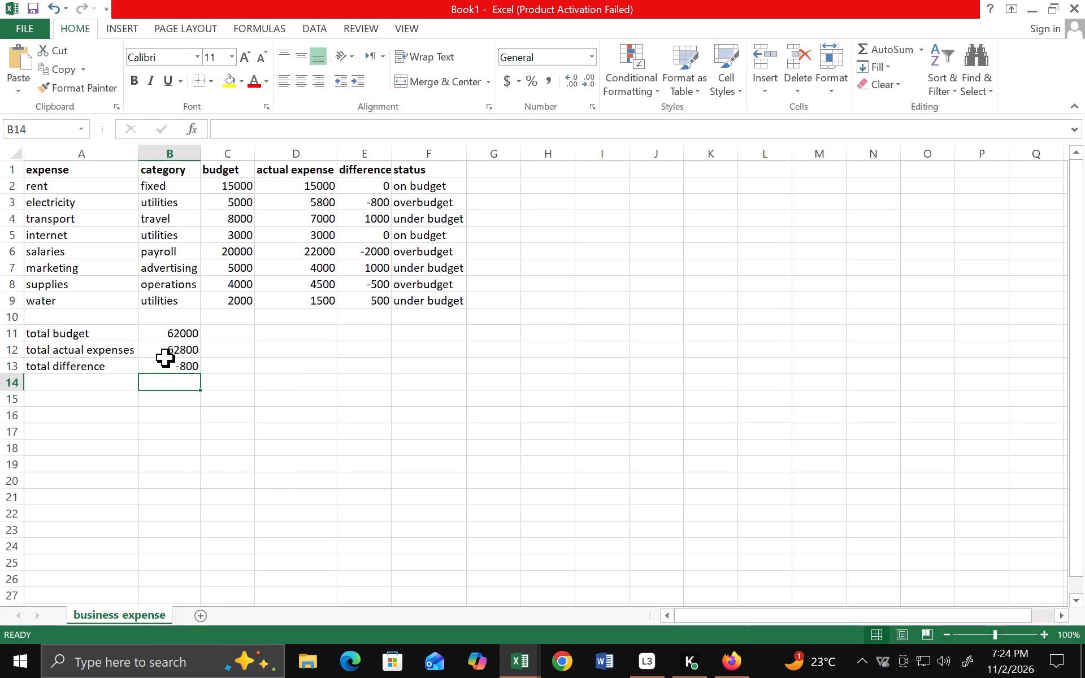
# Enter the label "average actual expense" in cell A14.
pyautogui.click(44, 382)
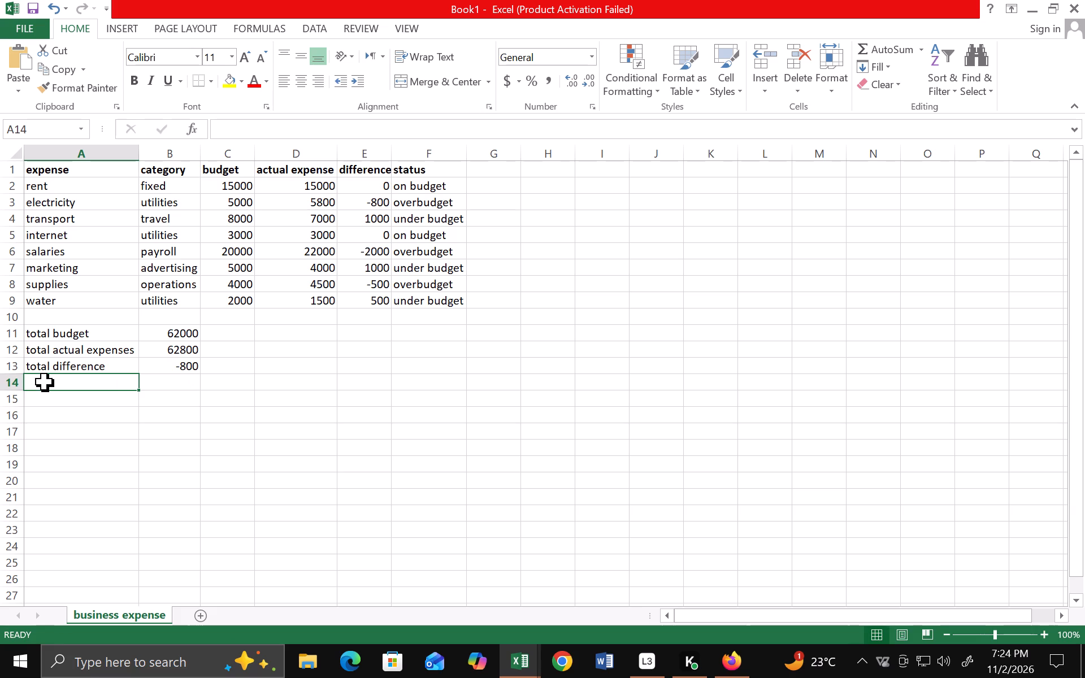
pyautogui.write('average act')
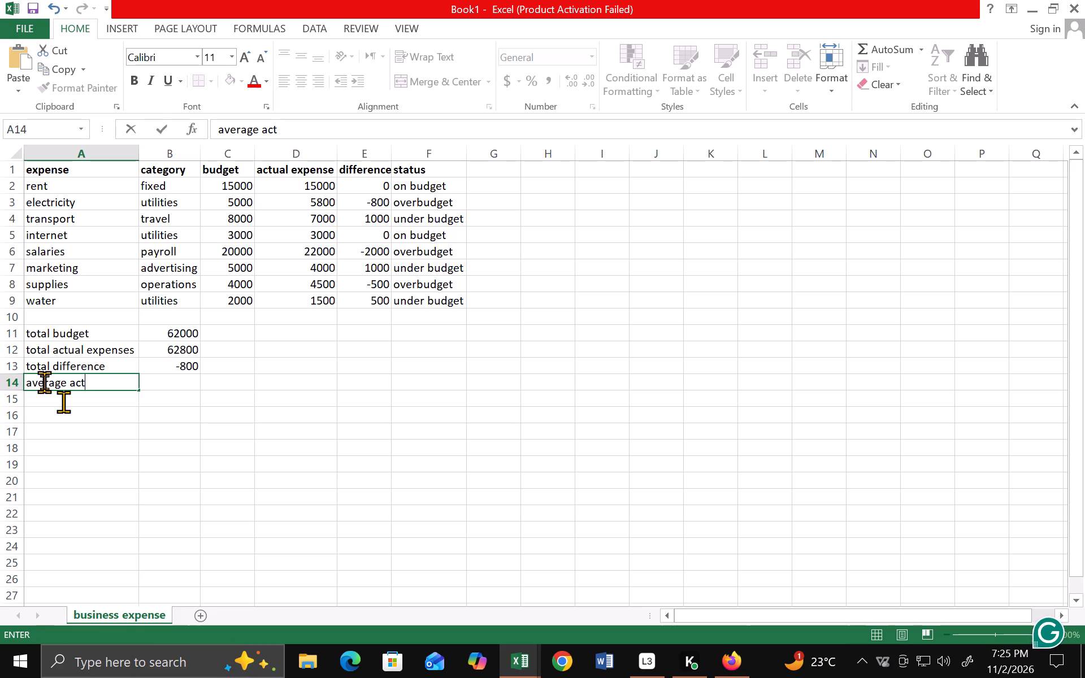
pyautogui.press('u')
pyautogui.write('ak')
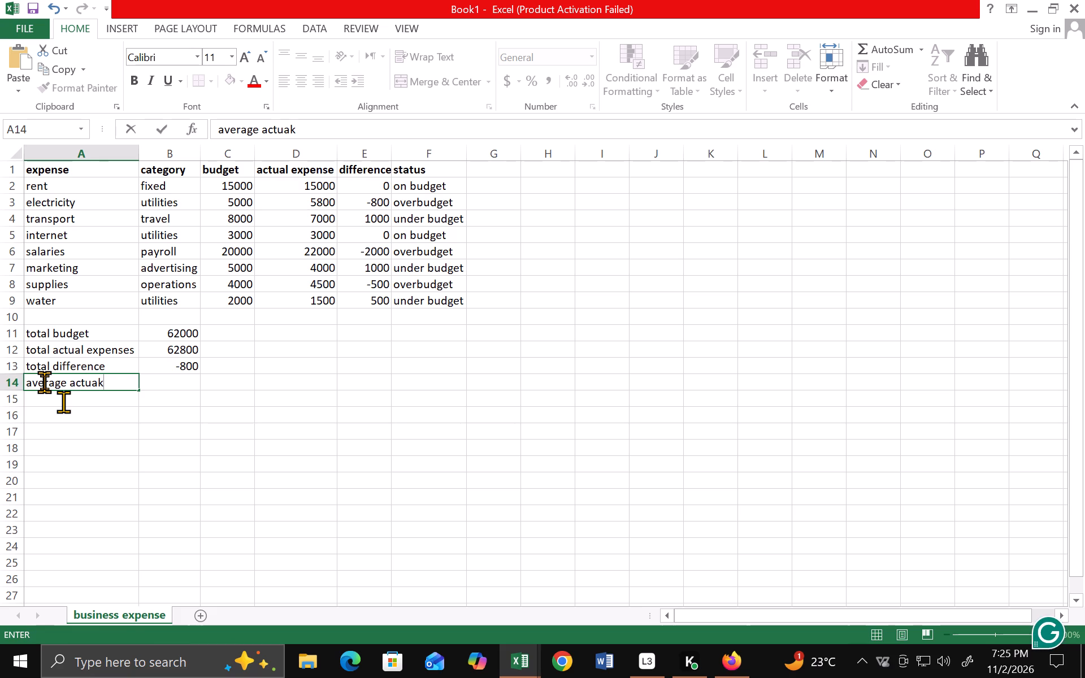
pyautogui.press('BackSpace')
pyautogui.write('l e')
pyautogui.write('xpemse')
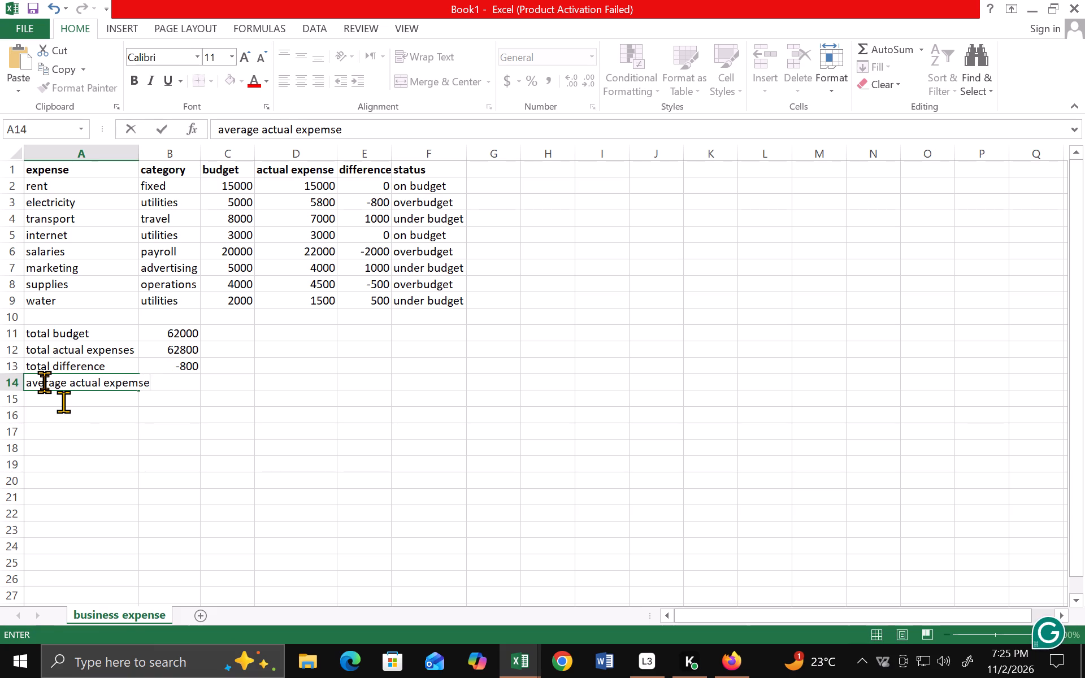
pyautogui.press('BackSpace')
pyautogui.press('BackSpace')
pyautogui.press('BackSpace')
pyautogui.write('nse')
pyautogui.press('Return')
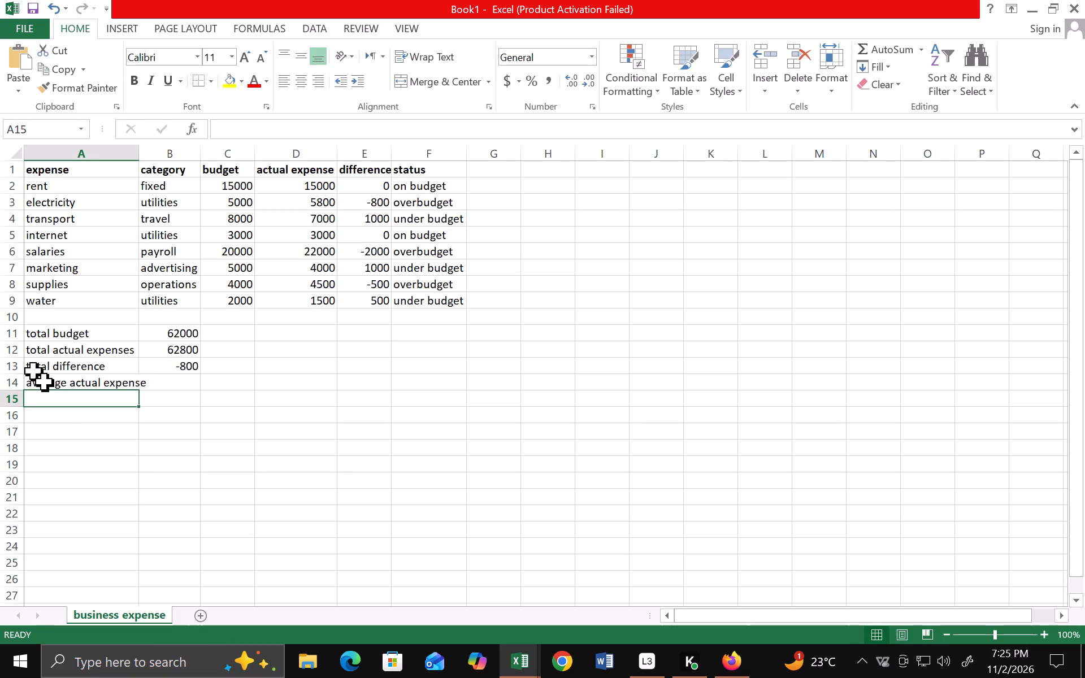
# Autofit column A to the width of its contents.
pyautogui.click(119, 384)
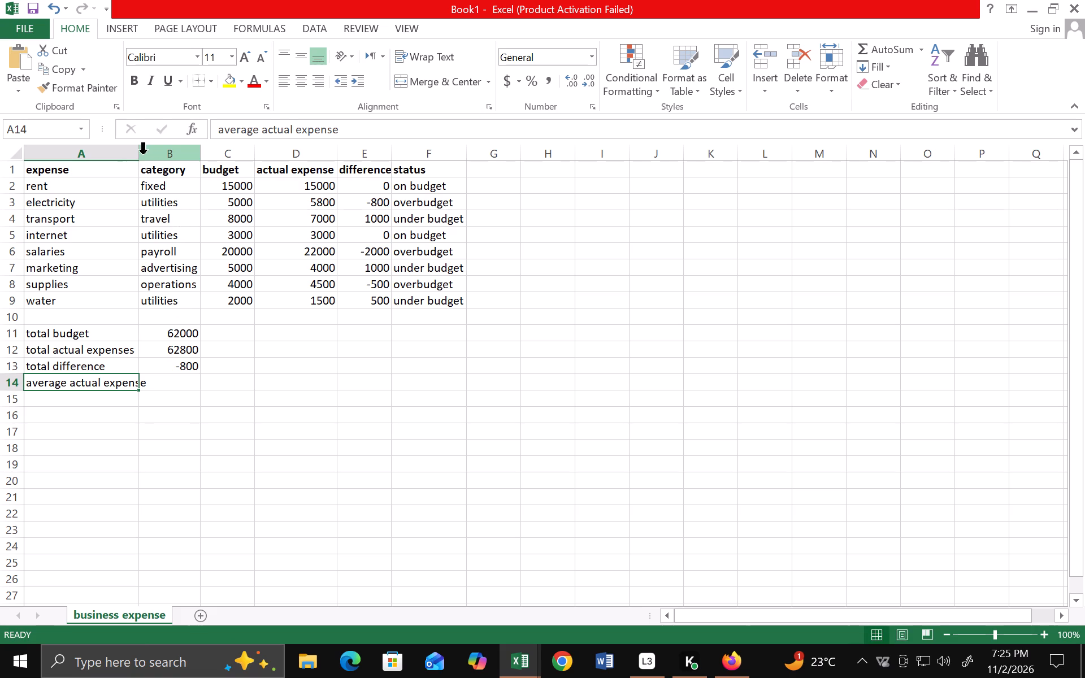
pyautogui.doubleClick(142, 157)
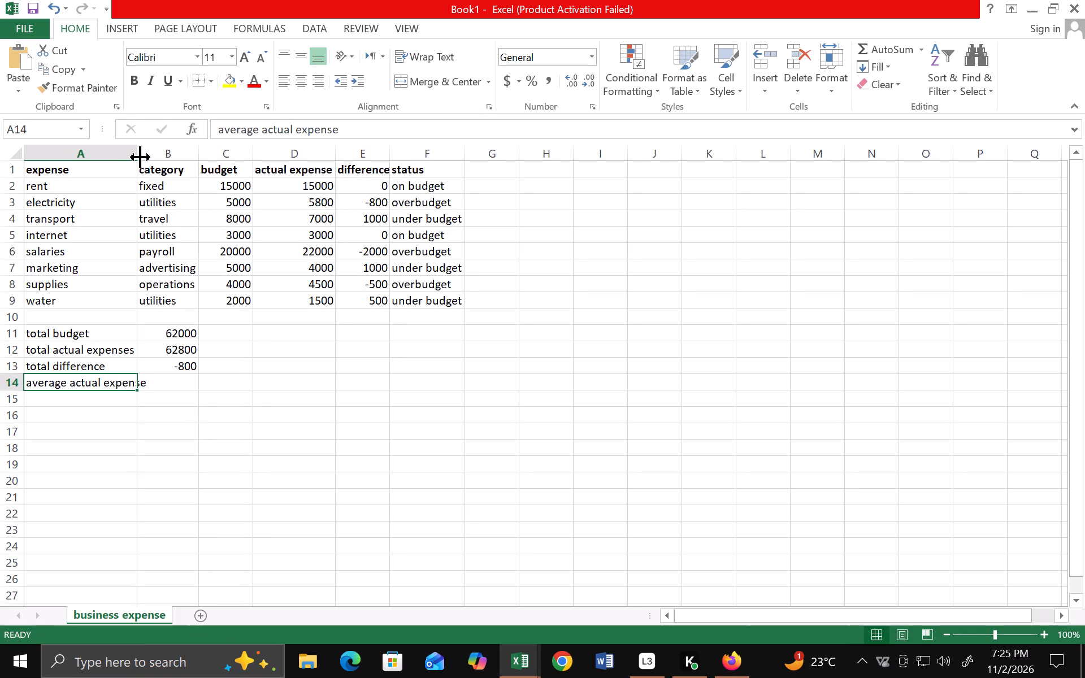
pyautogui.click(140, 157)
pyautogui.doubleClick(140, 157)
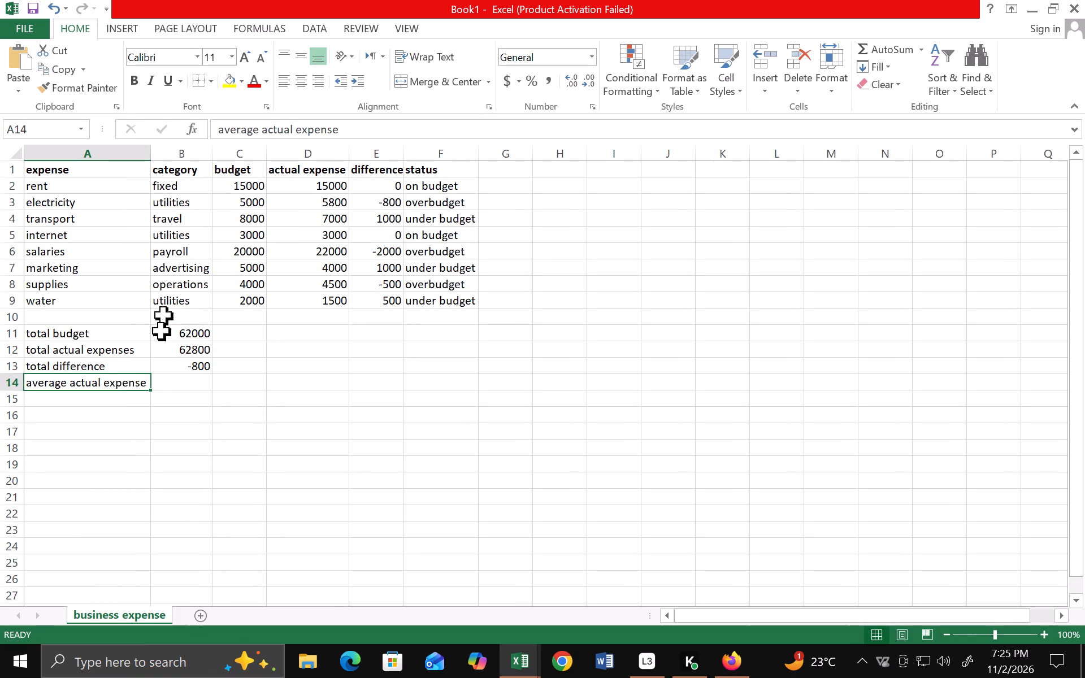
# Enter the average actual expense formula =average(d2:d9) in cell B14.
pyautogui.click(170, 380)
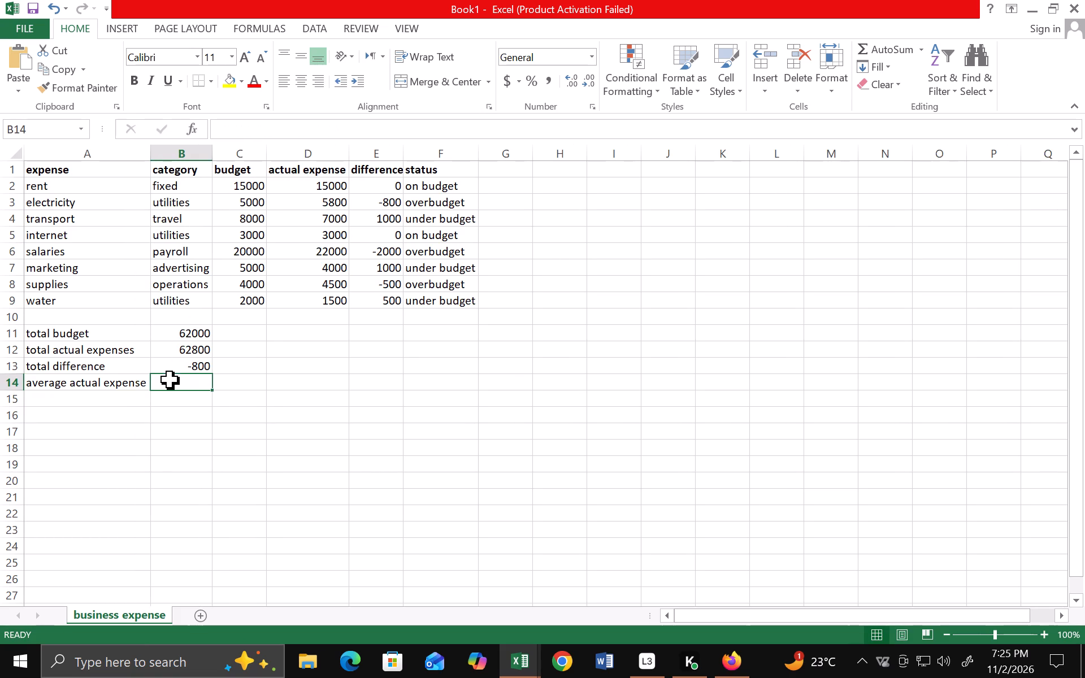
pyautogui.press('=')
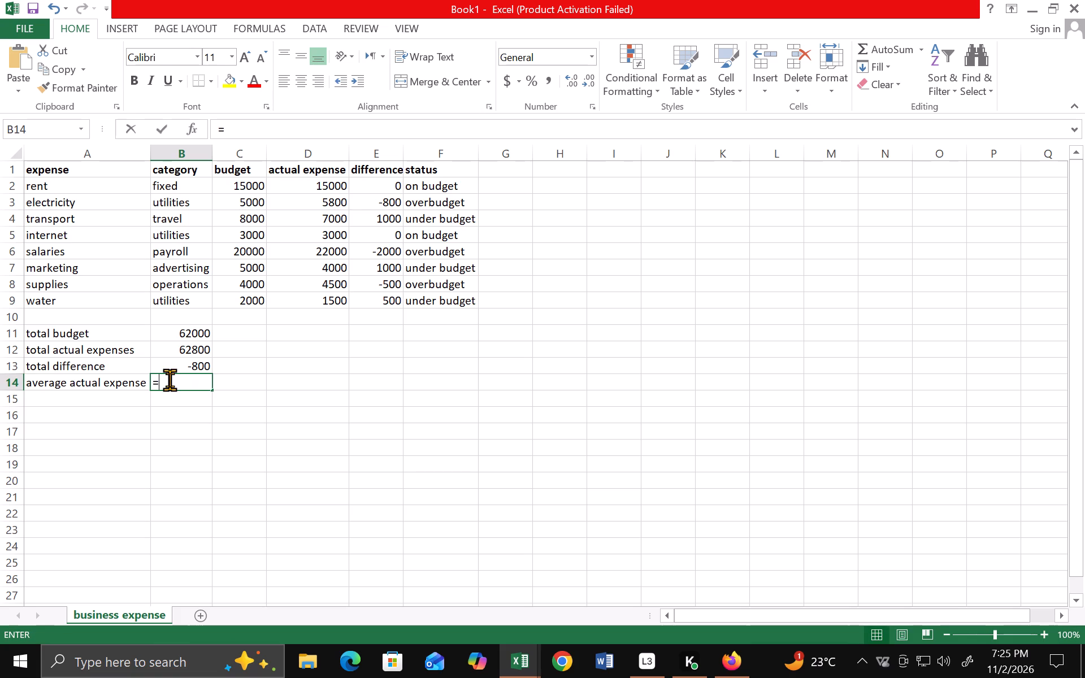
pyautogui.write('av')
pyautogui.write('erage')
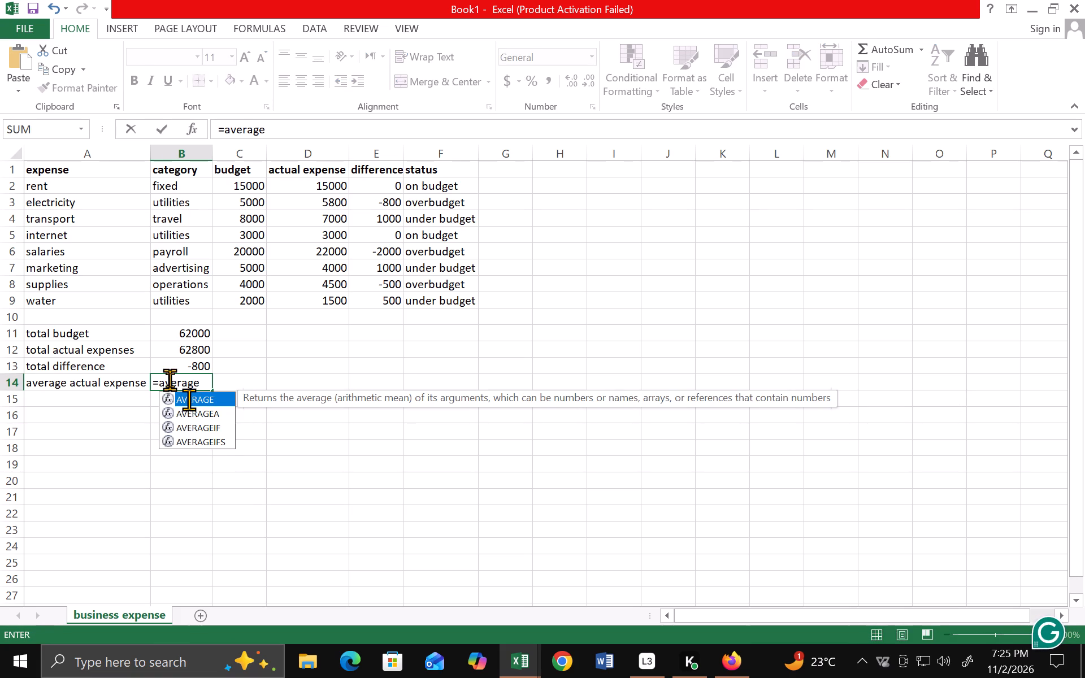
pyautogui.hotkey('shift', '(')
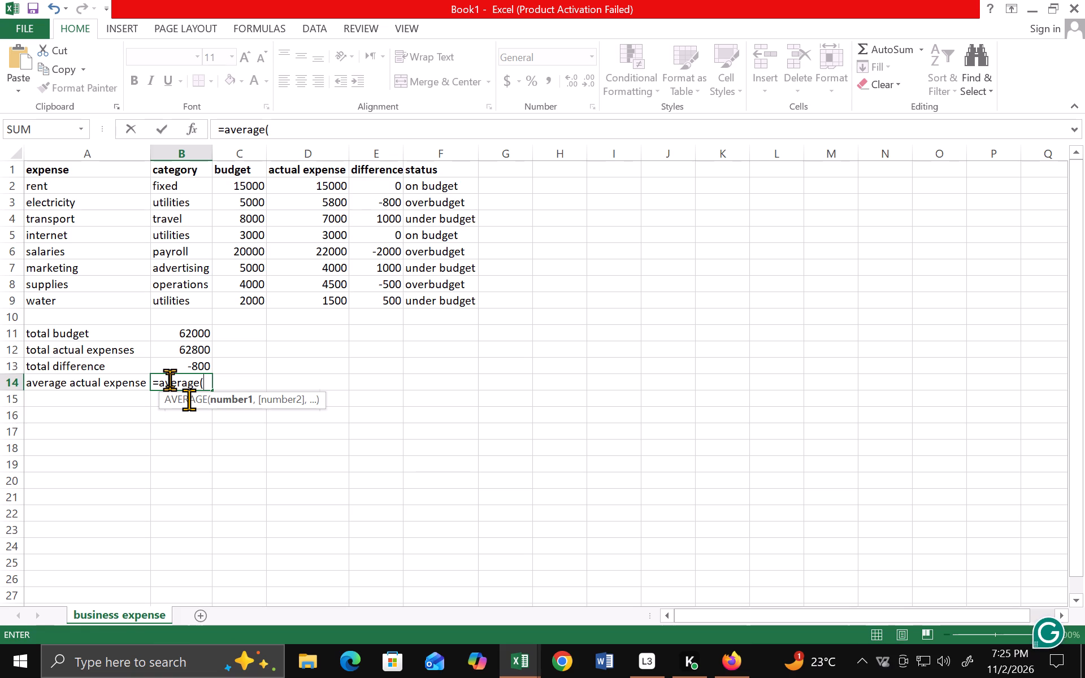
pyautogui.write('d2')
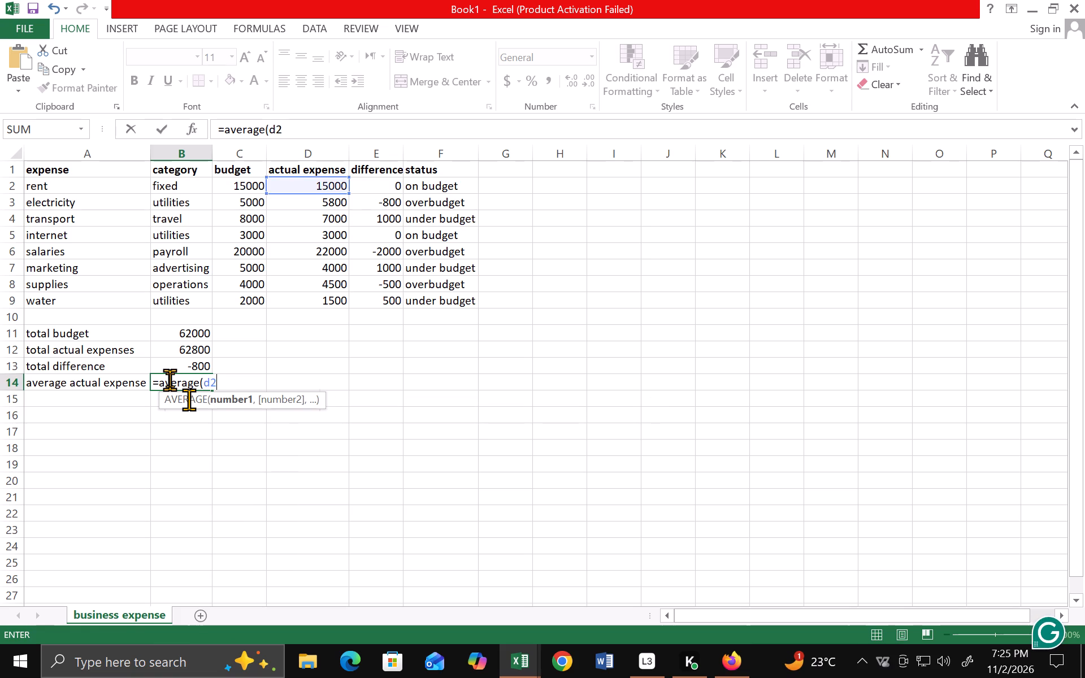
pyautogui.hotkey('shift', ':')
pyautogui.press('d')
pyautogui.press('9')
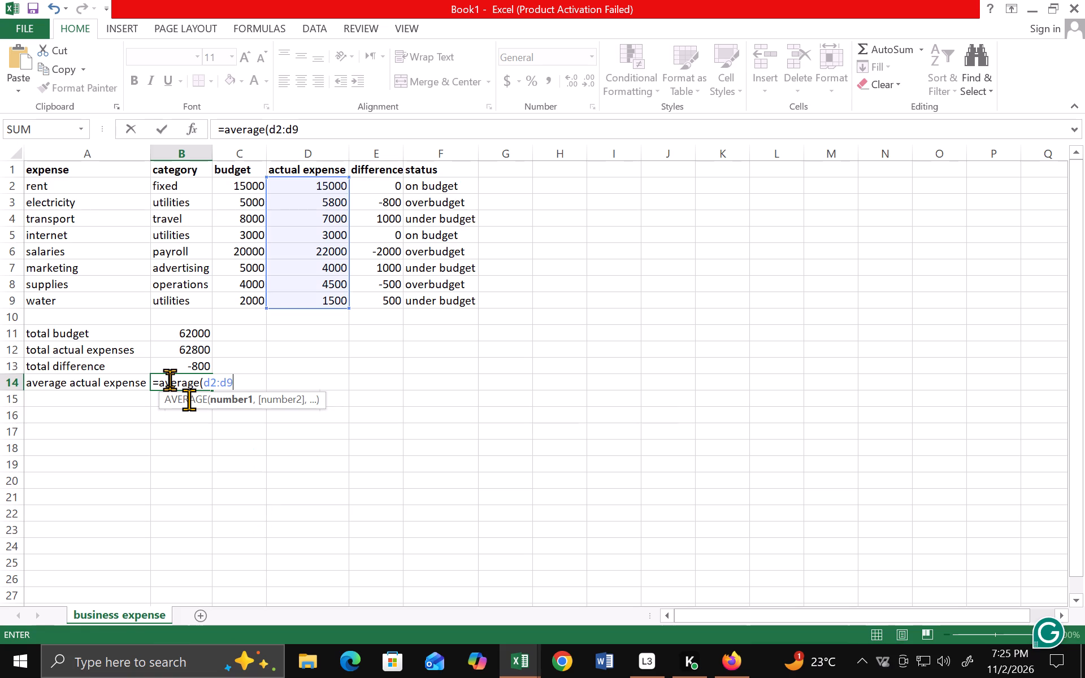
pyautogui.hotkey('shift', ')')
pyautogui.press('Return')
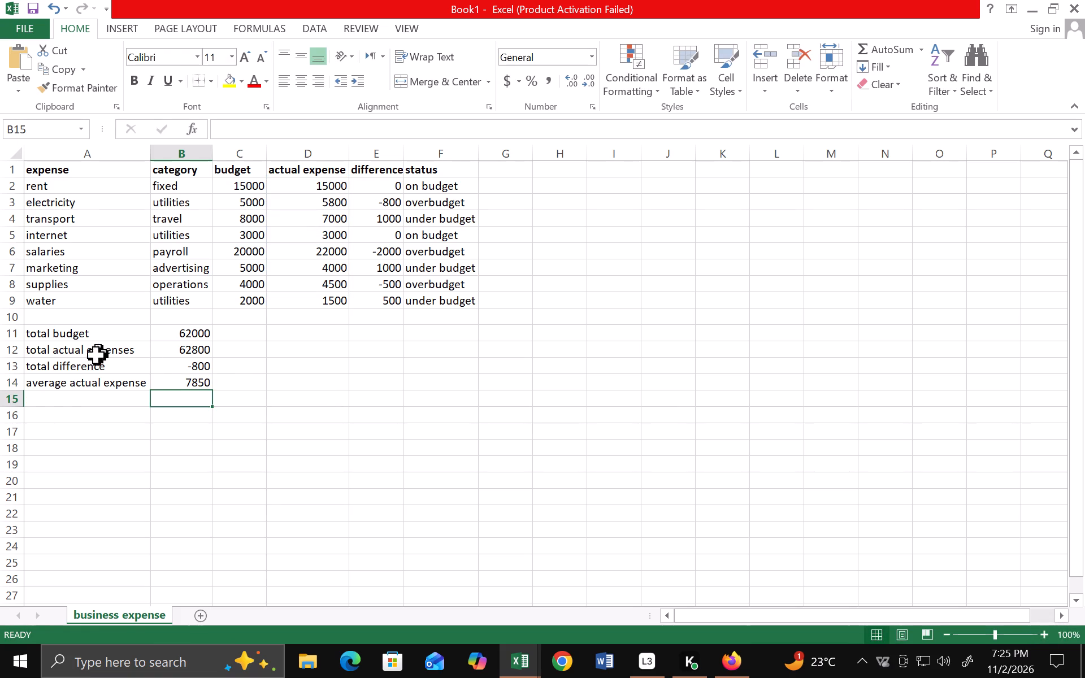
# Enter the label "highest expense" in cell A15.
pyautogui.click(51, 395)
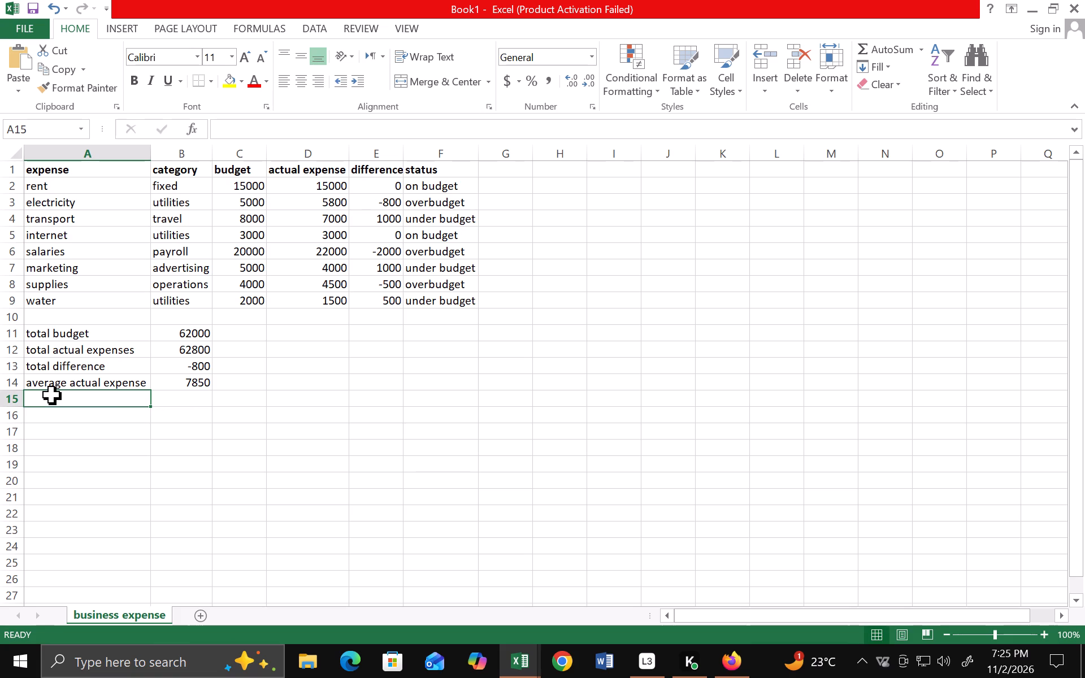
pyautogui.write('highest e')
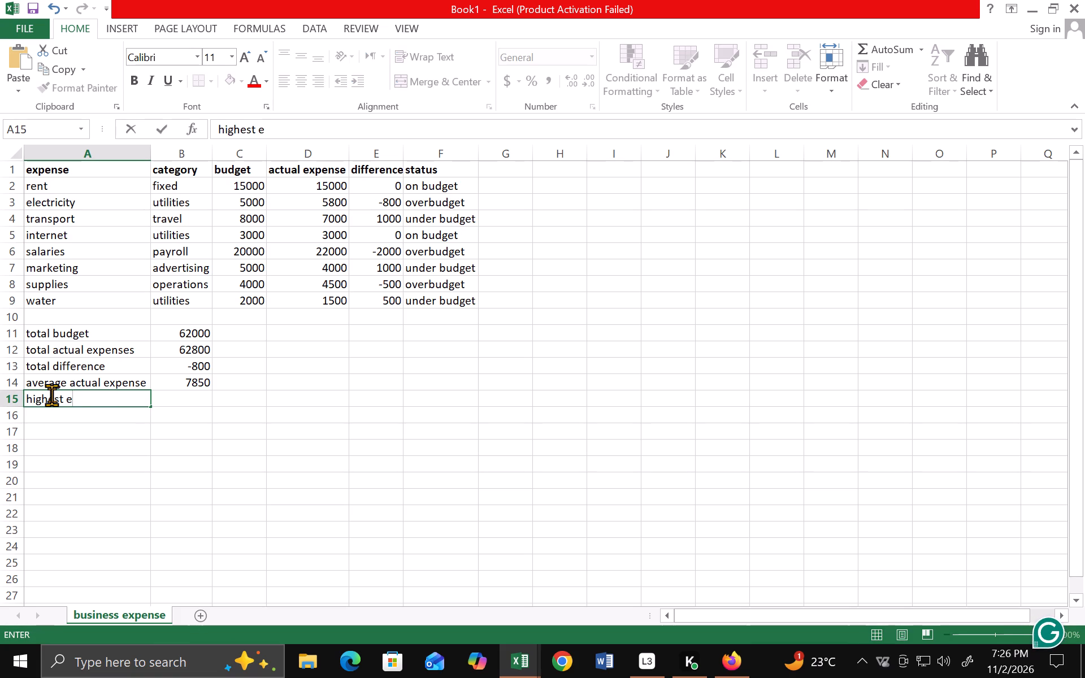
pyautogui.write('xpense')
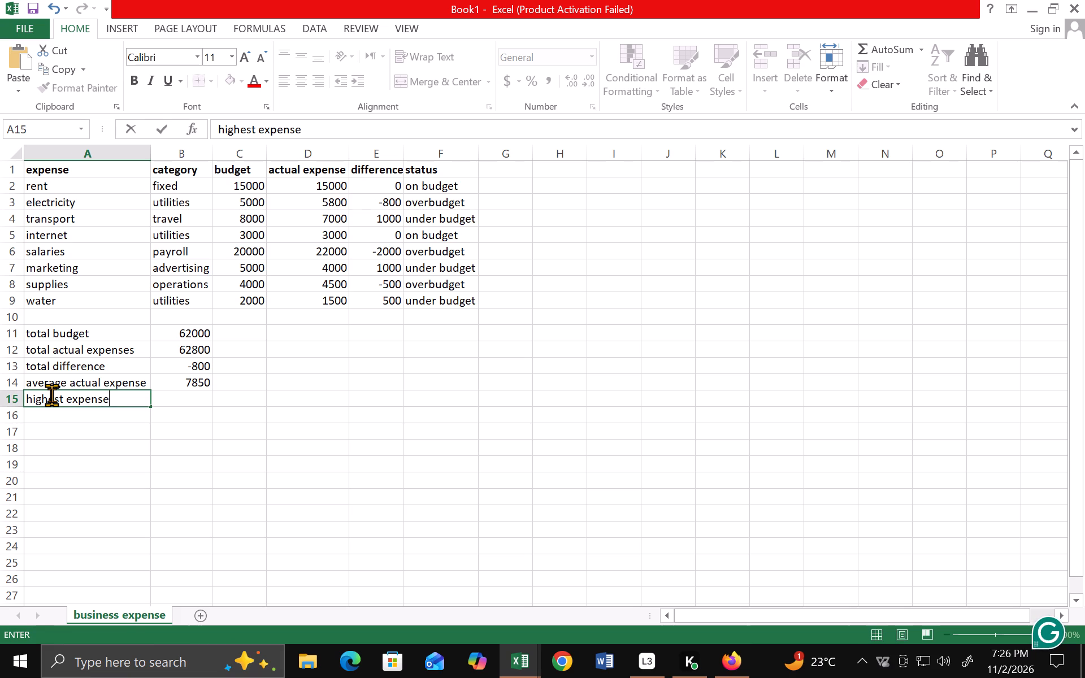
pyautogui.press('Tab')
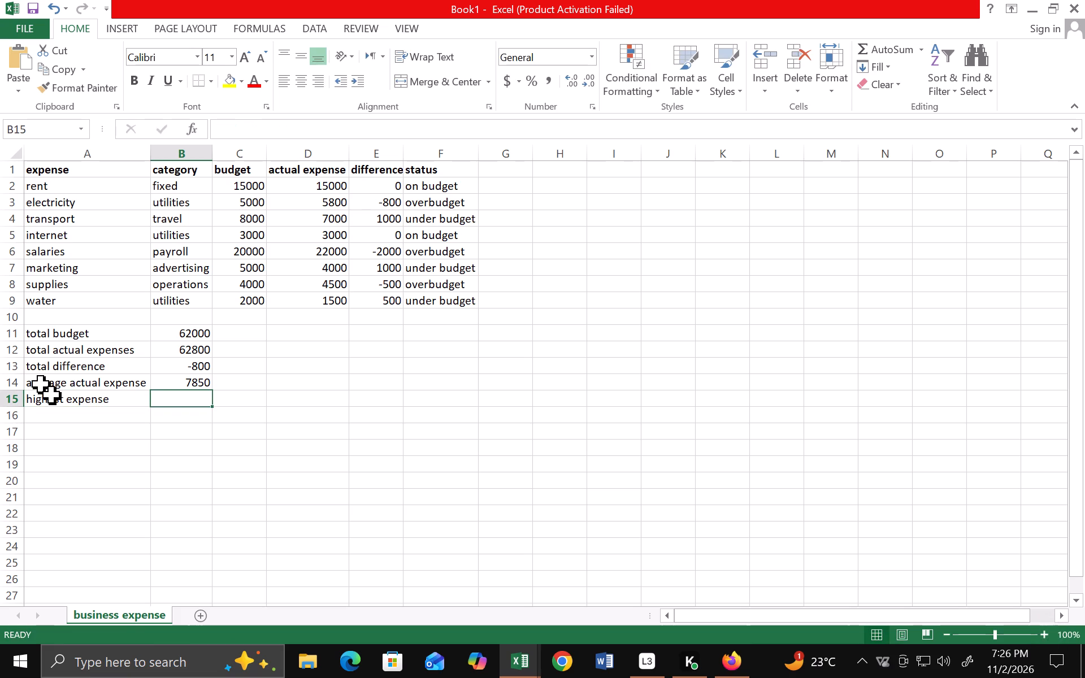
# Enter the highest expense formula =max(d2:d9) in cell B15.
pyautogui.press('=')
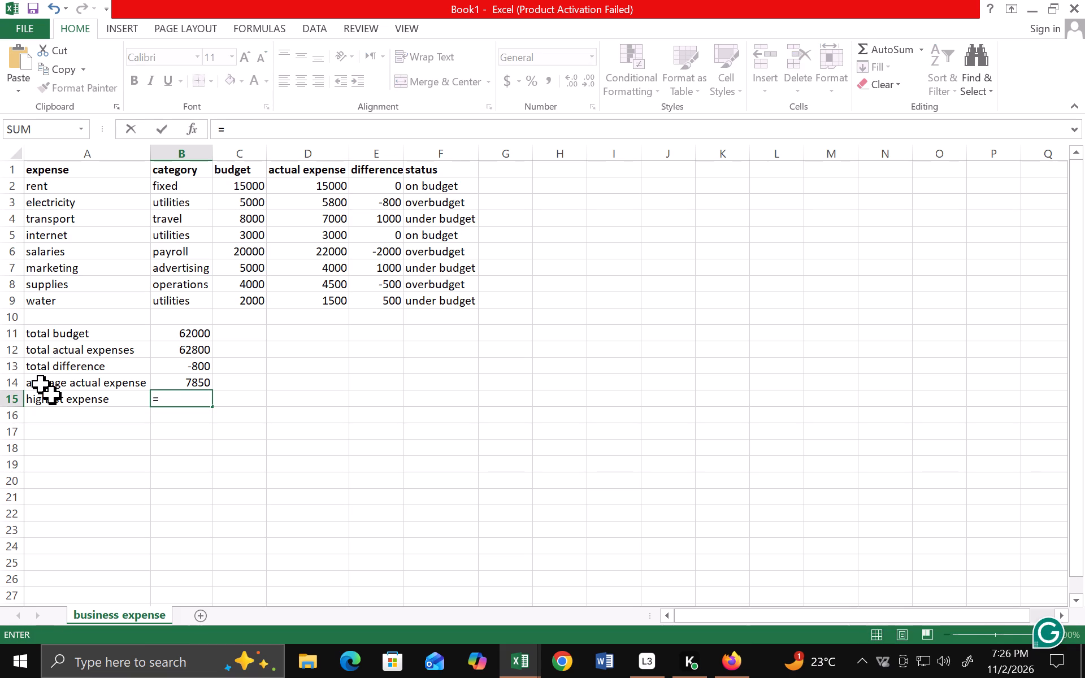
pyautogui.write('ma')
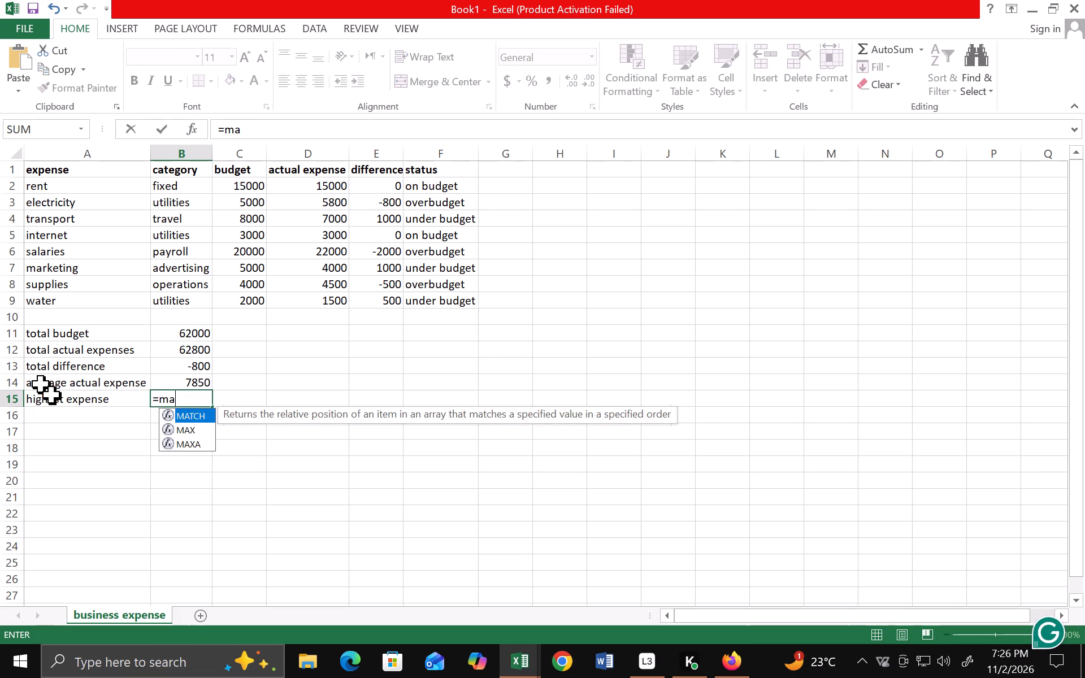
pyautogui.press('x')
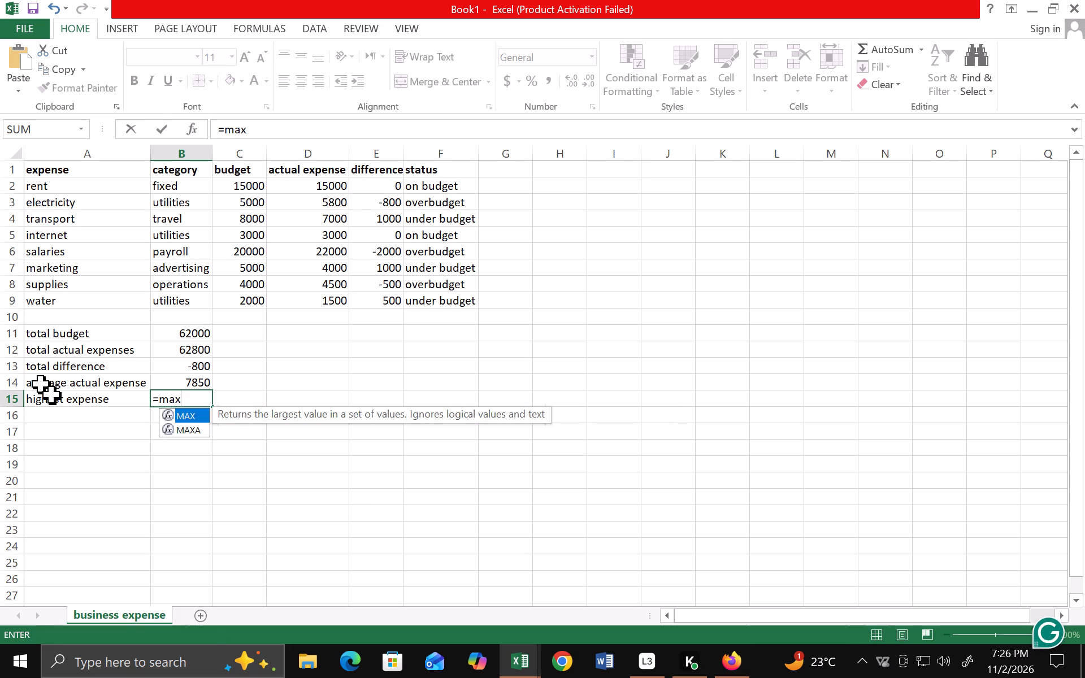
pyautogui.hotkey('shift', '(')
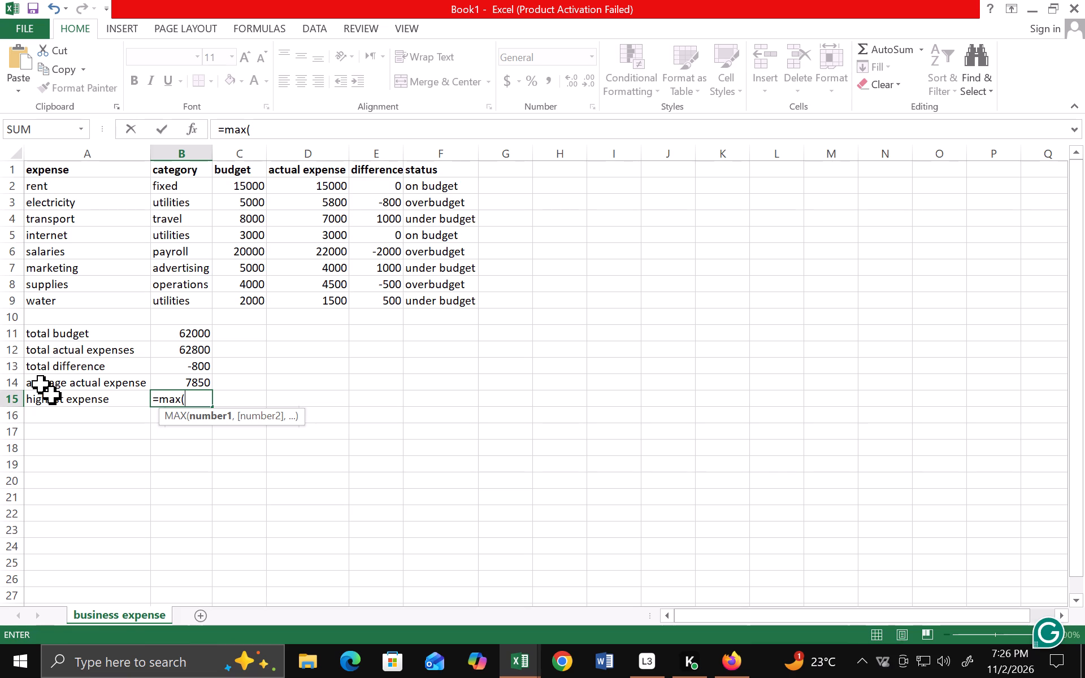
pyautogui.write('d2')
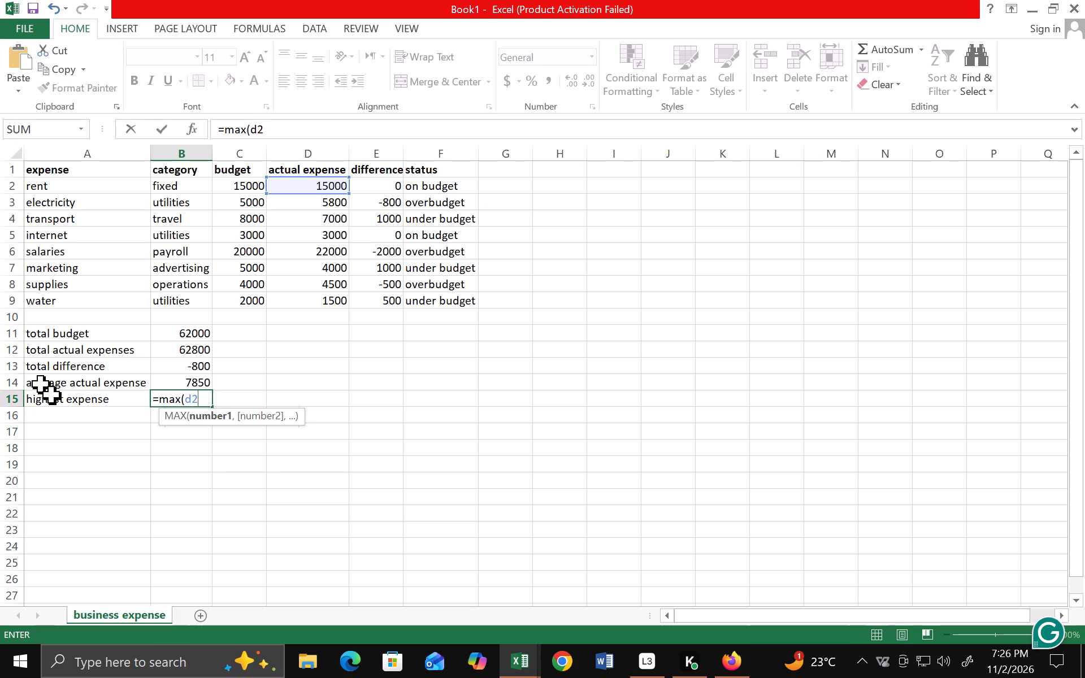
pyautogui.hotkey('shift', ':')
pyautogui.press('d')
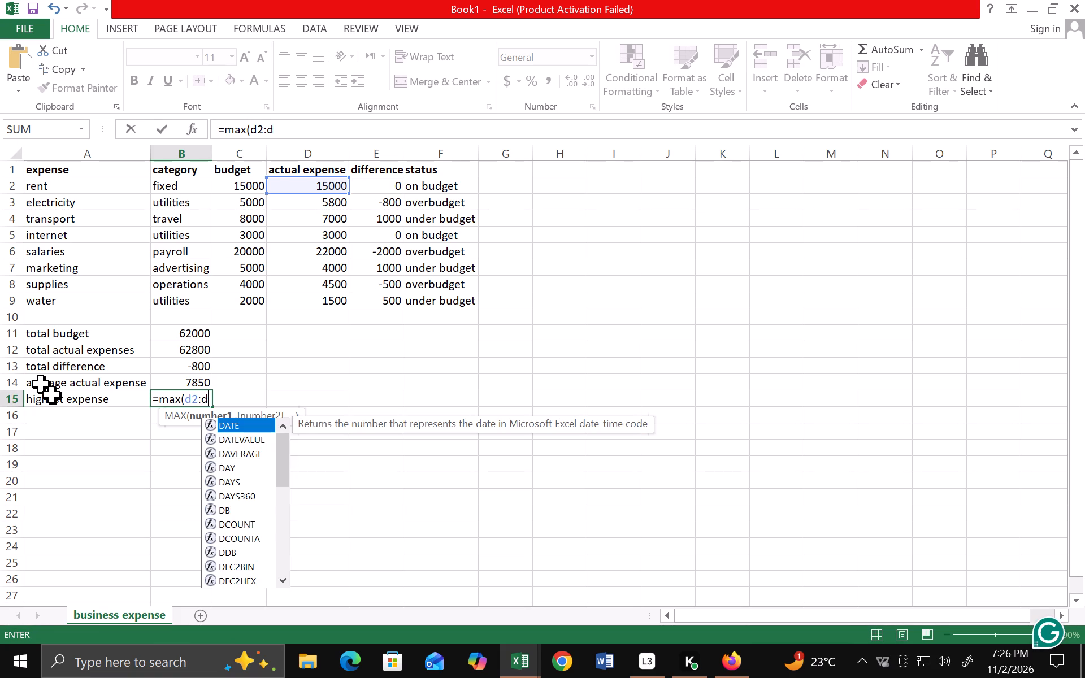
pyautogui.press('9')
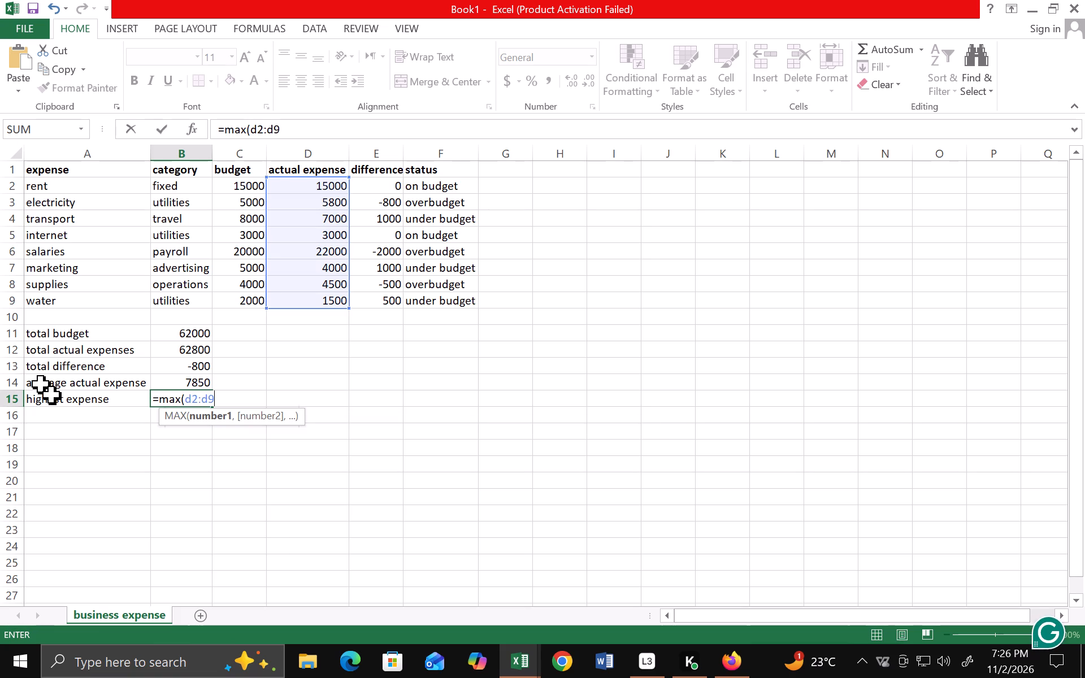
pyautogui.hotkey('shift', ')')
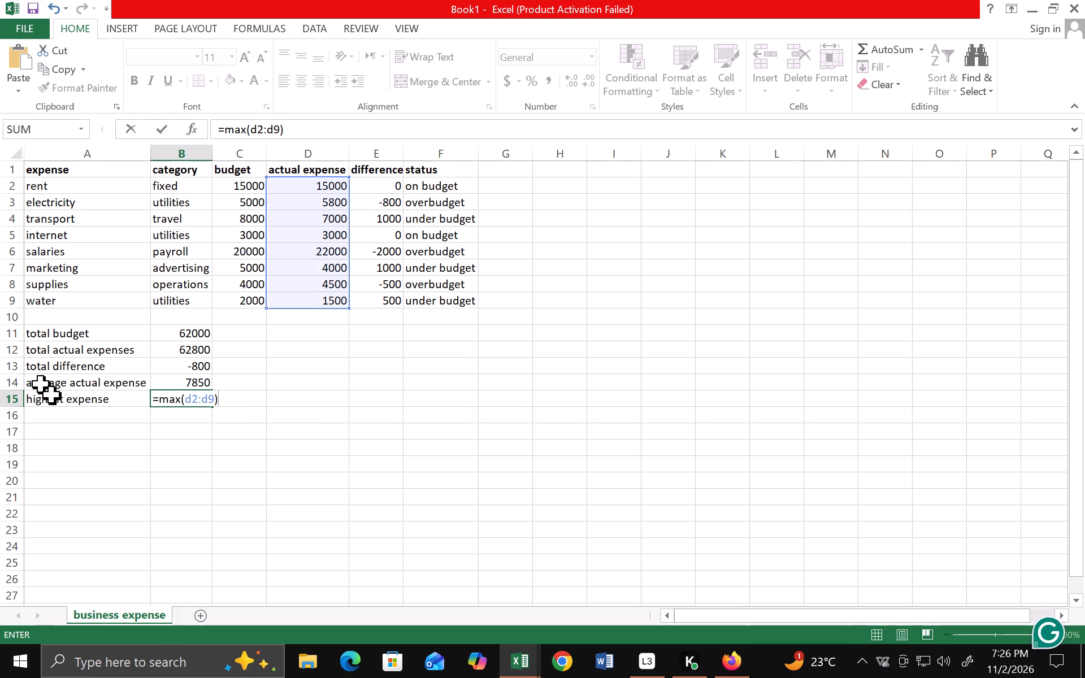
pyautogui.press('Return')
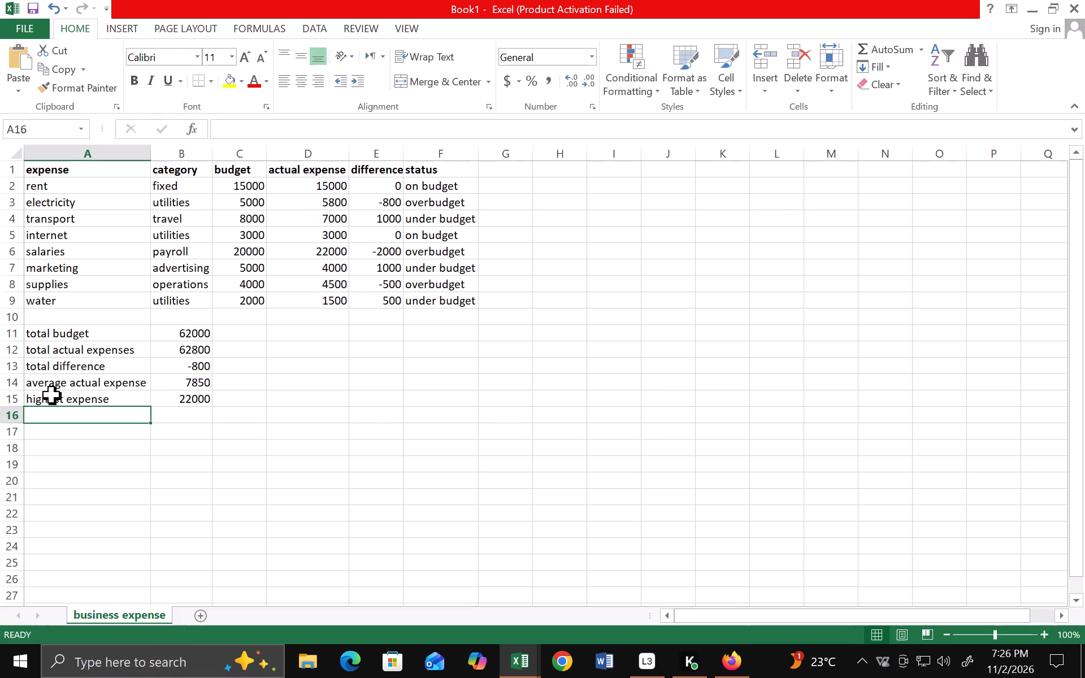
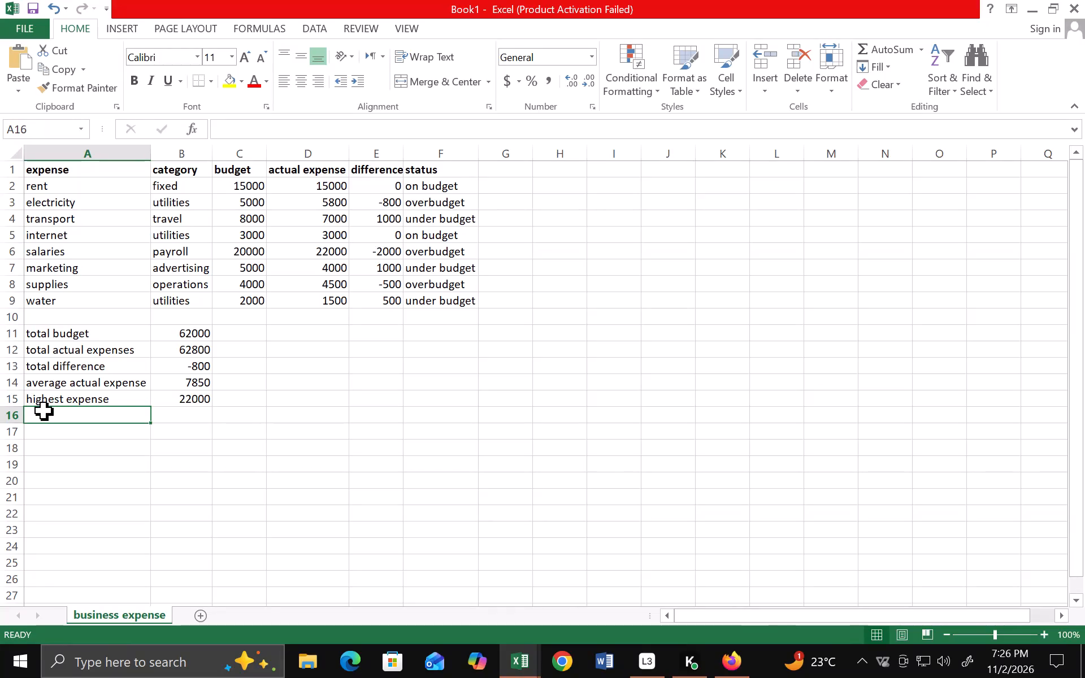
# Enter the label "lowest expense" in cell A16.
pyautogui.write('lowest ex')
pyautogui.write('pense')
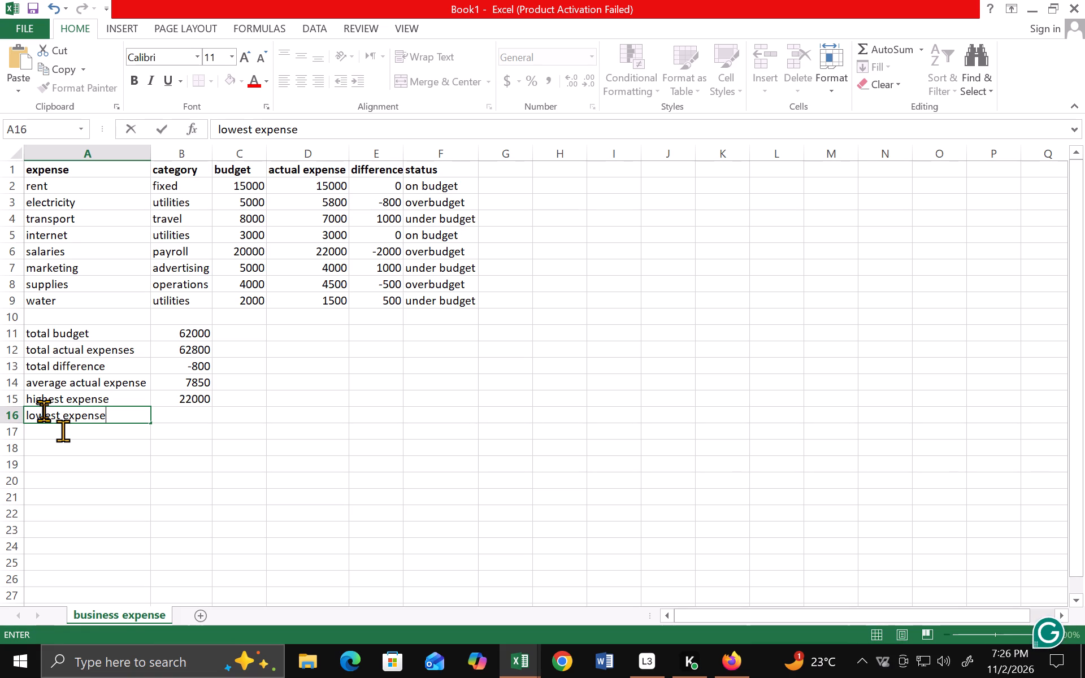
pyautogui.press('Tab')
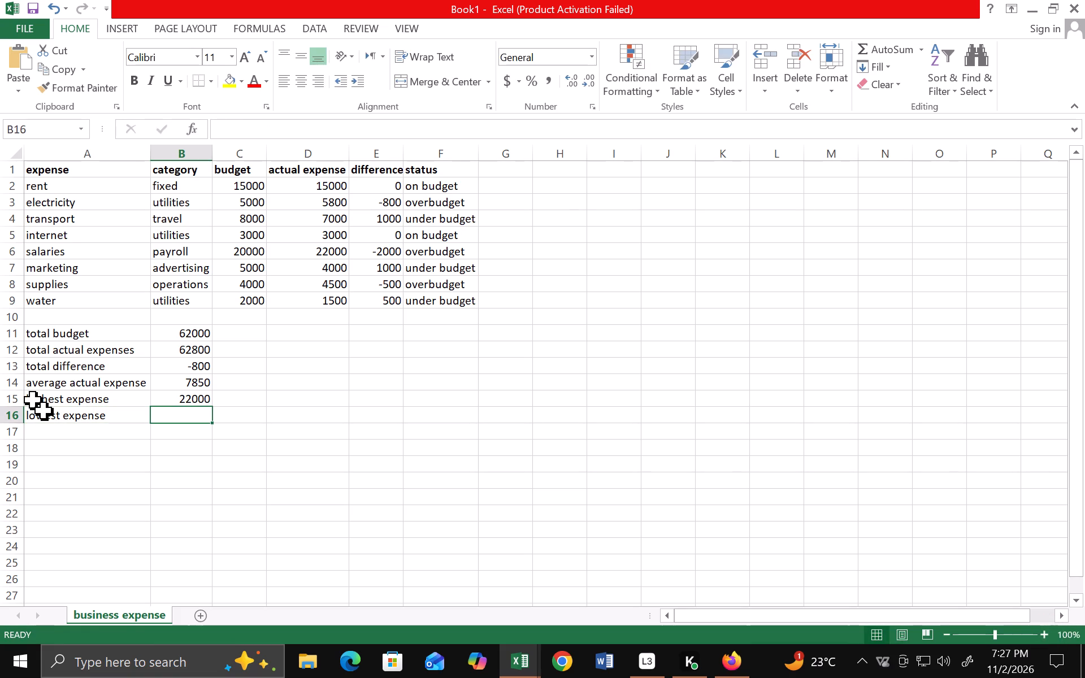
# Enter the lowest expense formula =min(d2:d9) in cell B16.
pyautogui.press('=')
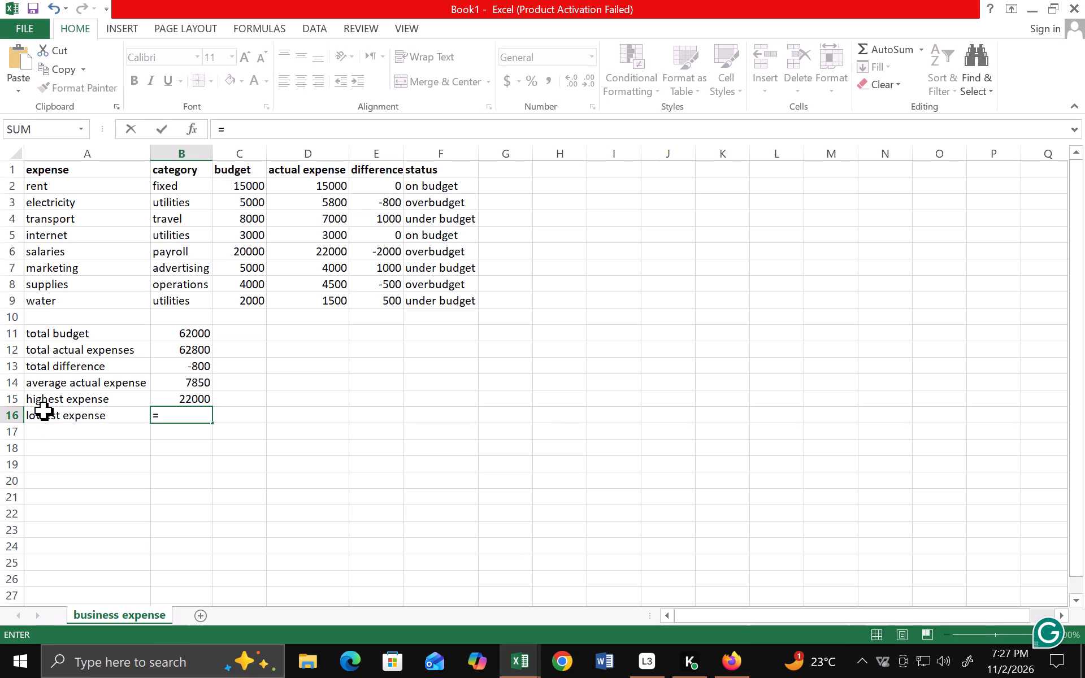
pyautogui.write('min')
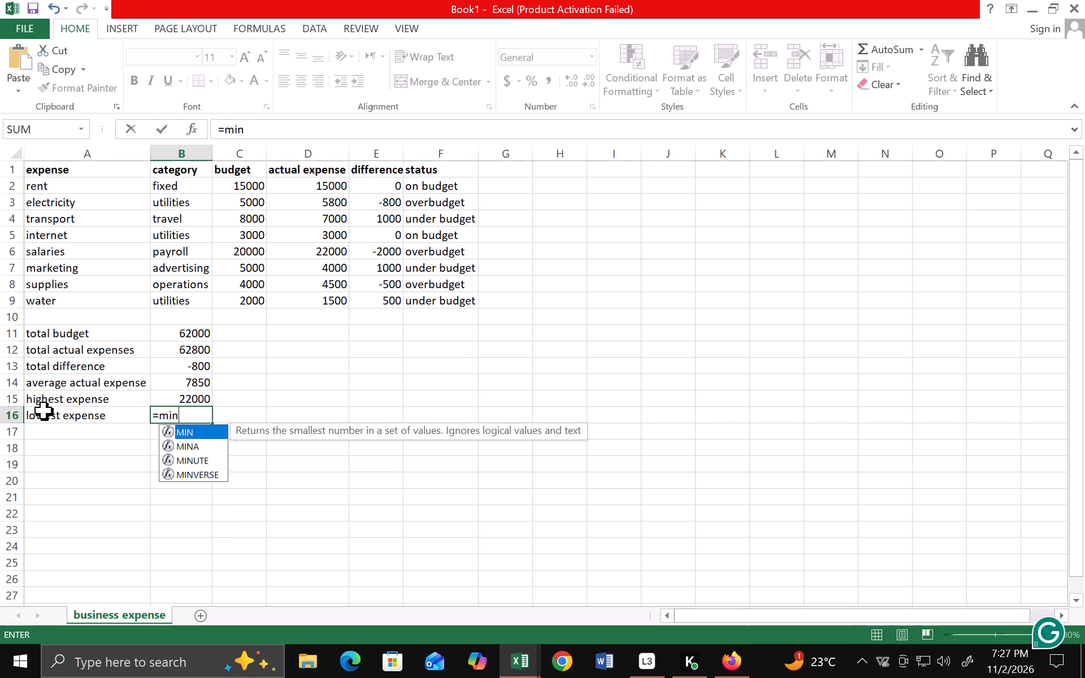
pyautogui.hotkey('shift', '(')
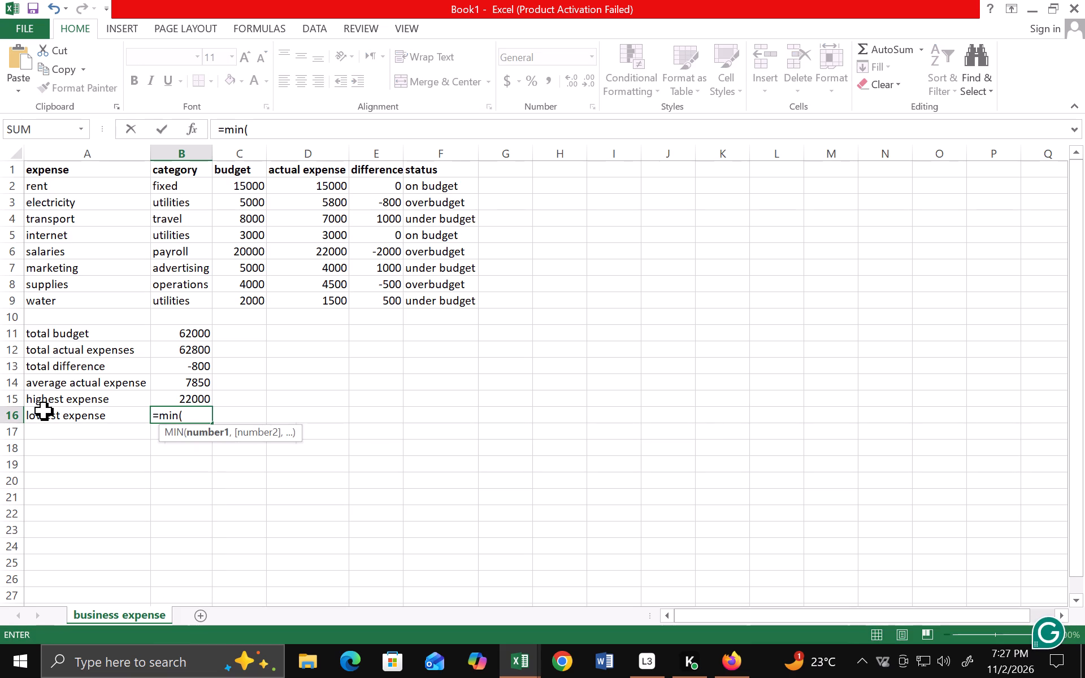
pyautogui.write('d2')
pyautogui.hotkey('shift', ':')
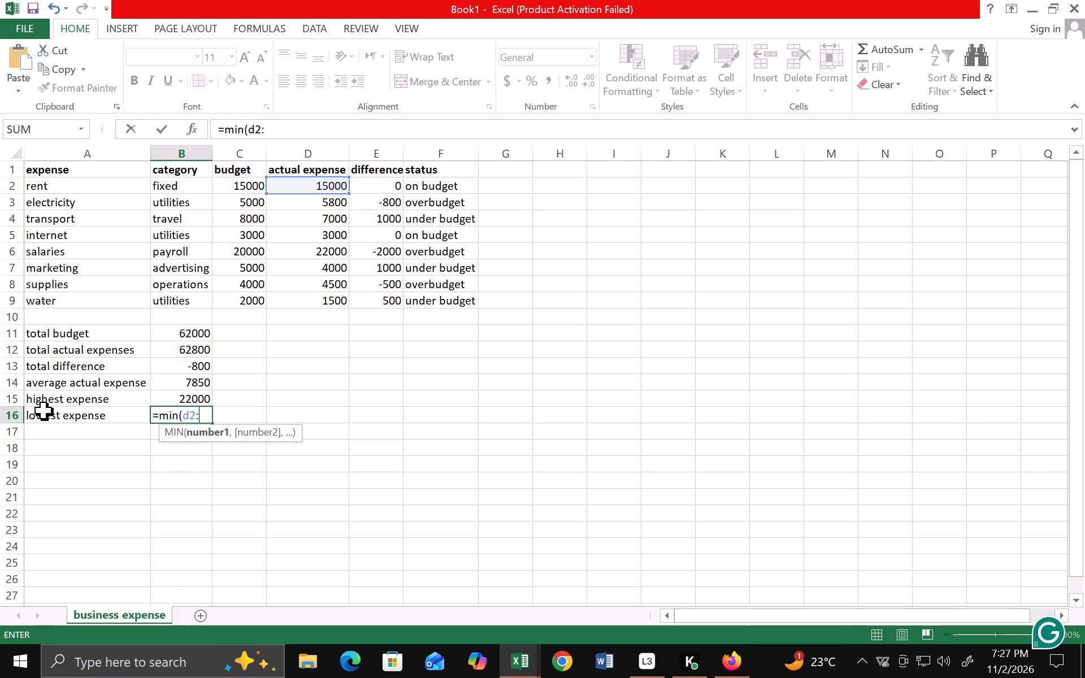
pyautogui.write('d9')
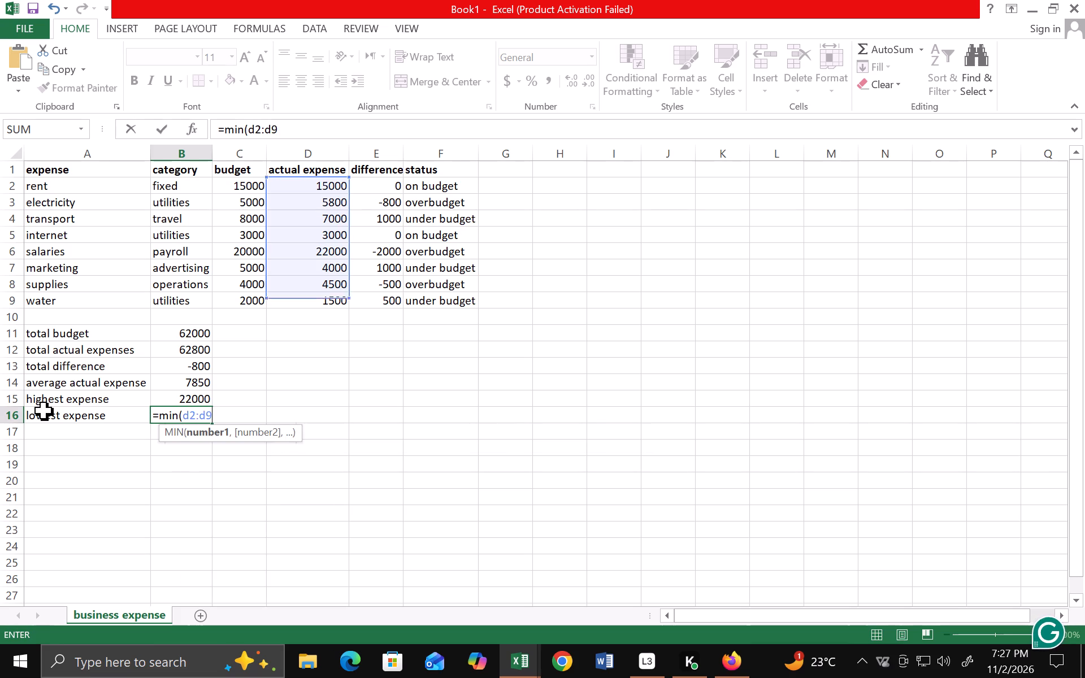
pyautogui.hotkey('shift', ')')
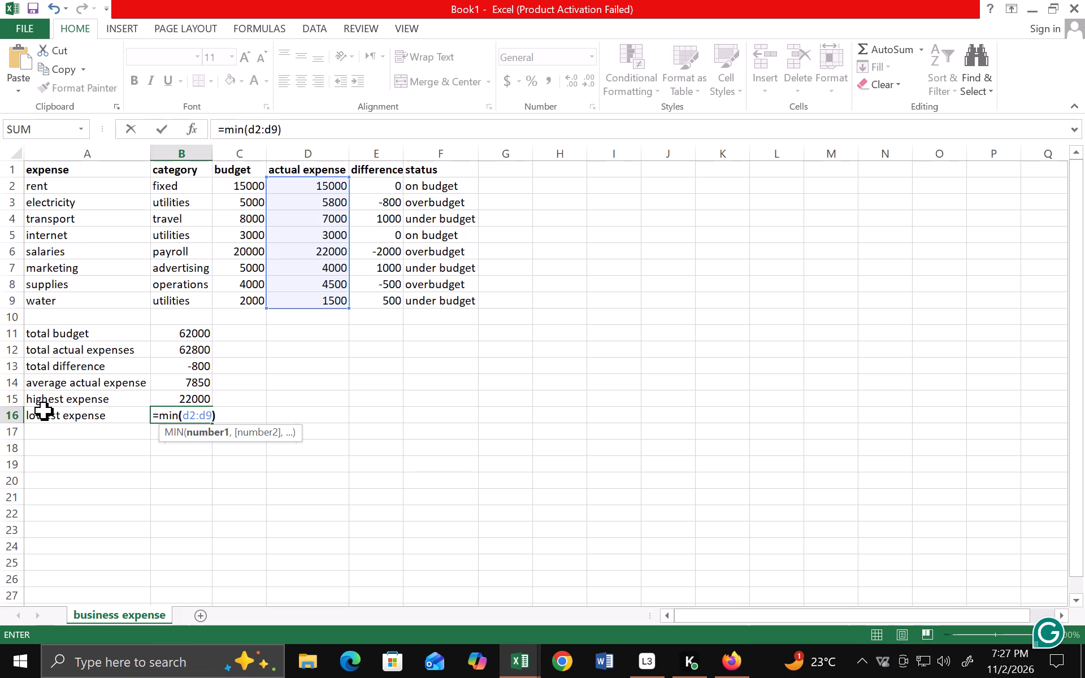
pyautogui.press('Return')
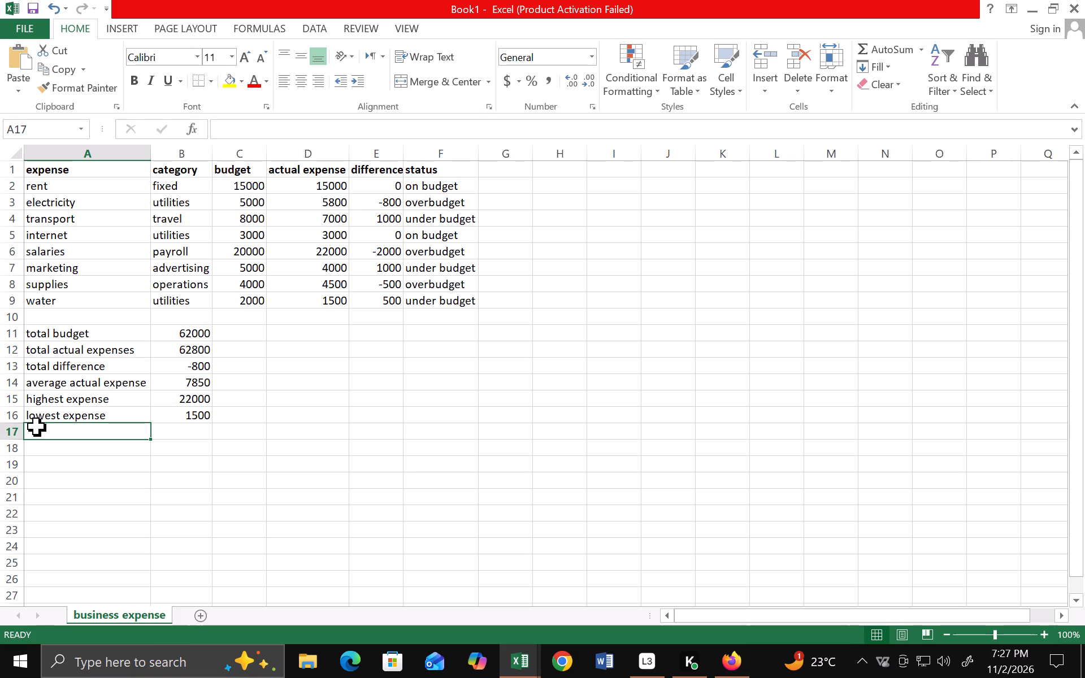
# Enter the label "over budget count" in cell A17.
pyautogui.write('over budget')
pyautogui.press('space')
pyautogui.write('t')
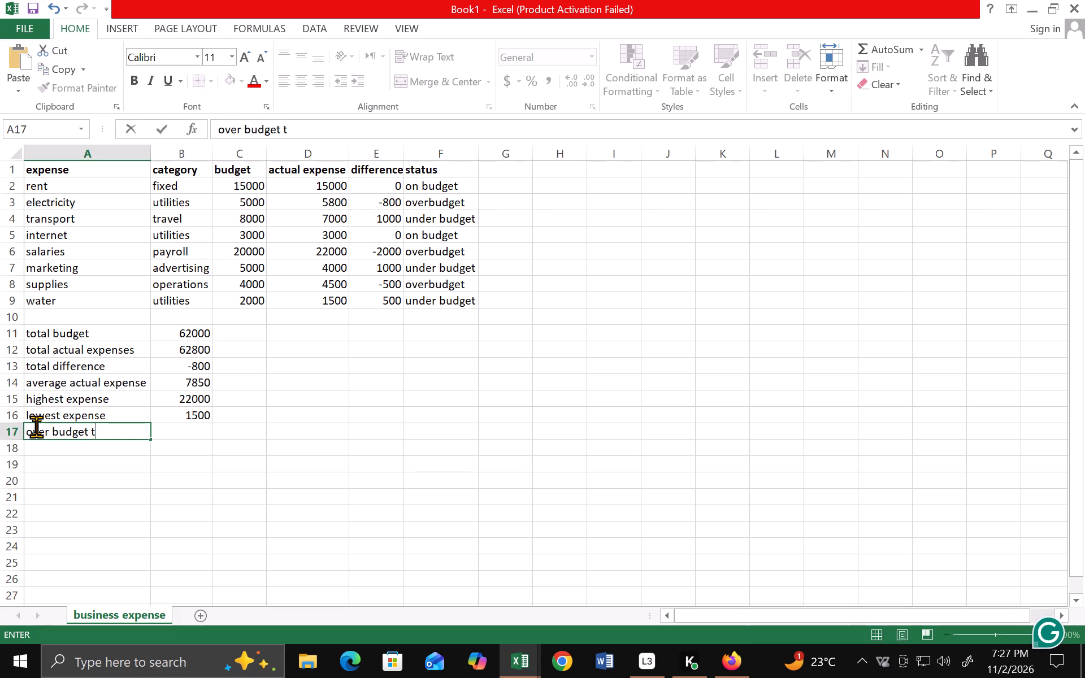
pyautogui.press('BackSpace')
pyautogui.press('BackSpace')
pyautogui.write('count')
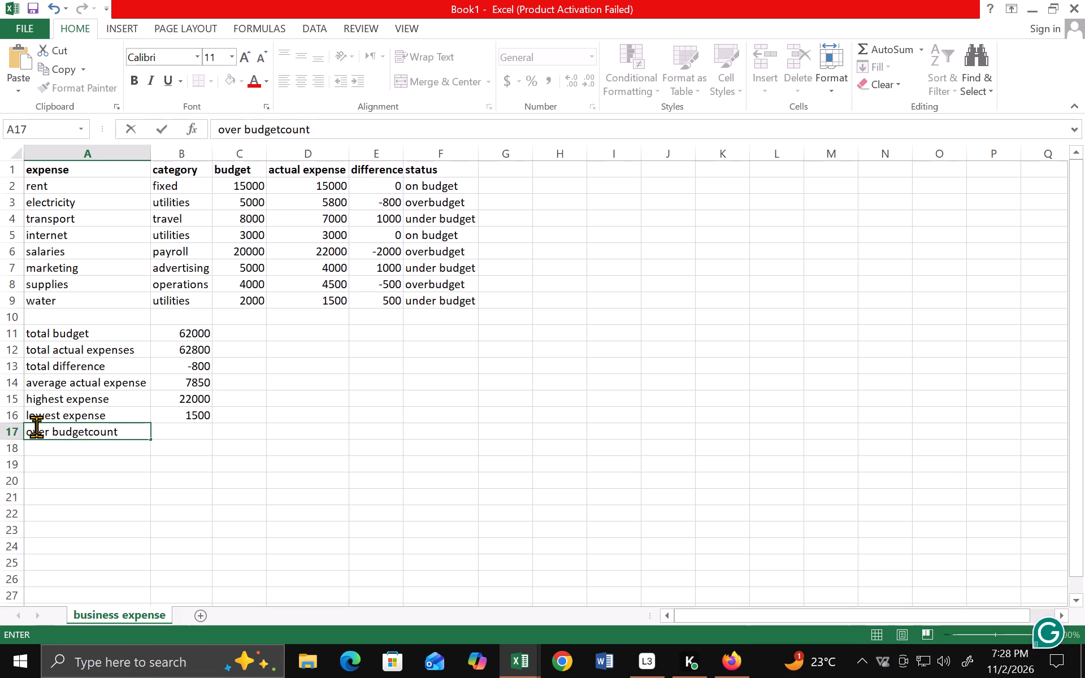
pyautogui.press('BackSpace')
pyautogui.press('BackSpace')
pyautogui.press('BackSpace')
pyautogui.press('BackSpace')
pyautogui.press('BackSpace')
pyautogui.press('space')
pyautogui.write('count')
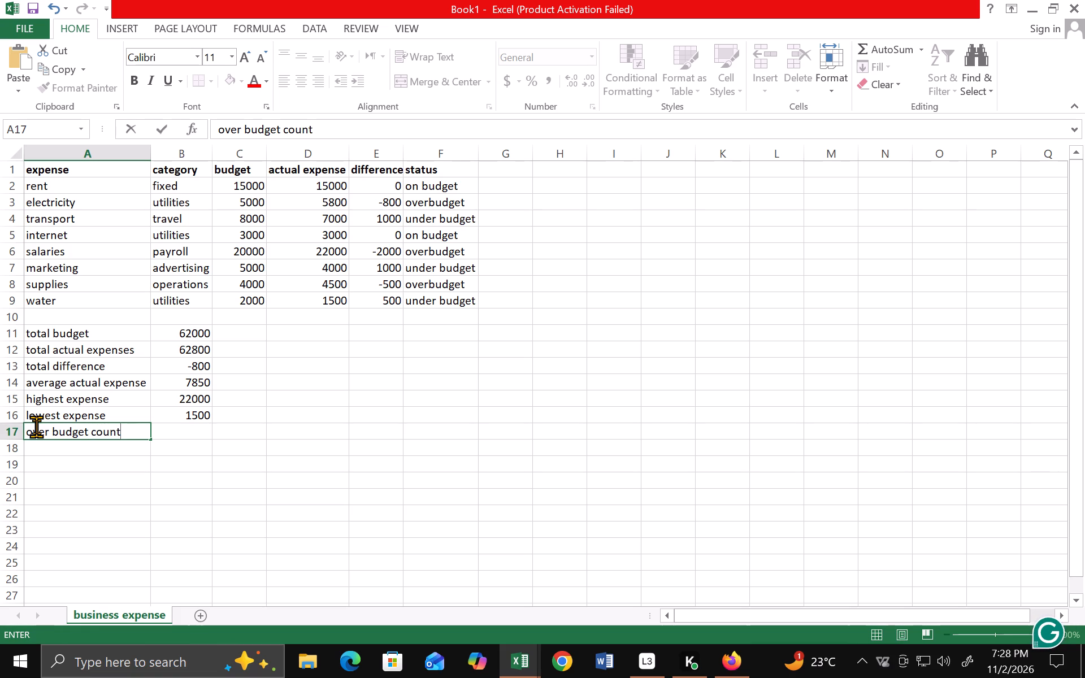
pyautogui.press('Return')
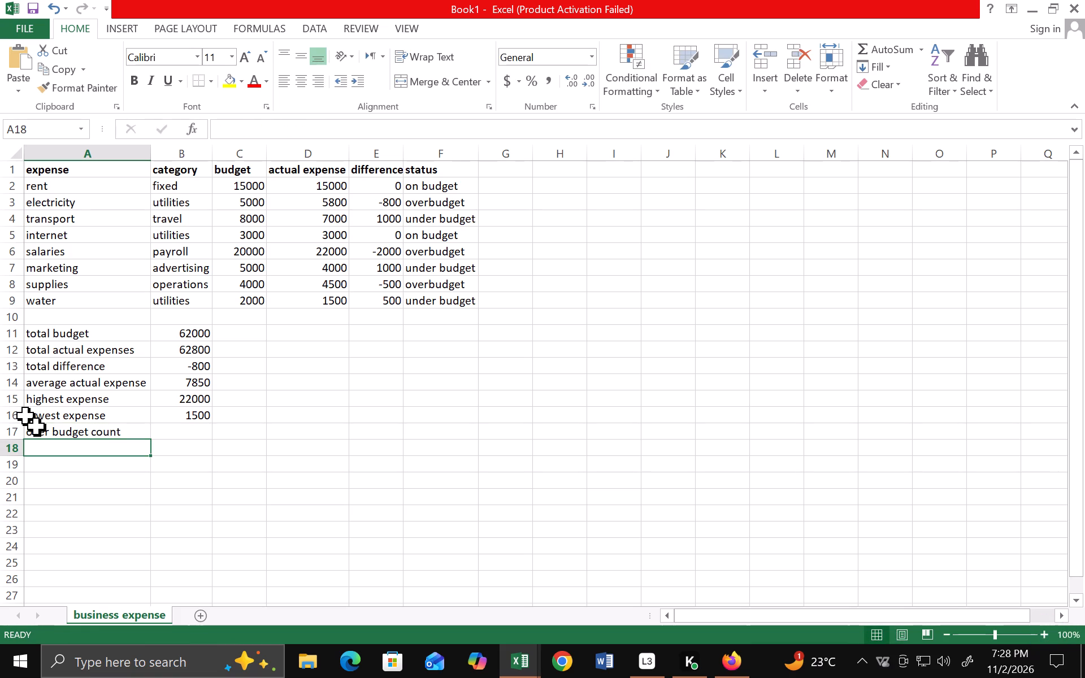
# Enter the formula =countif(f2:f9,"overbudget") in cell B17 to count the overbudget expenses.
pyautogui.click(177, 433)
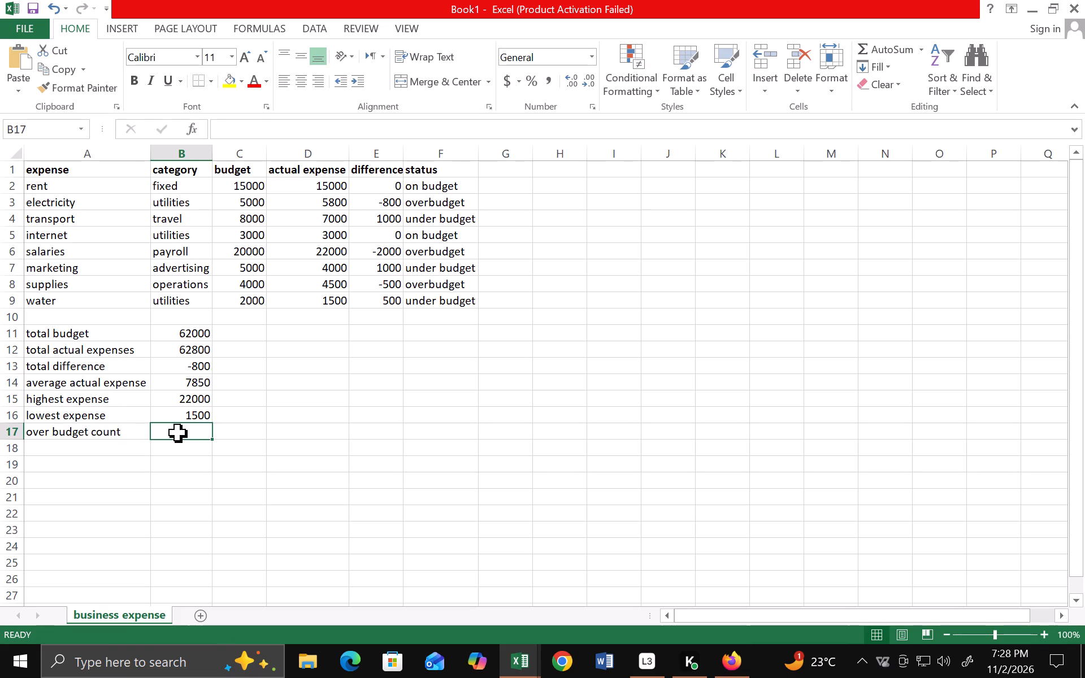
pyautogui.press('=')
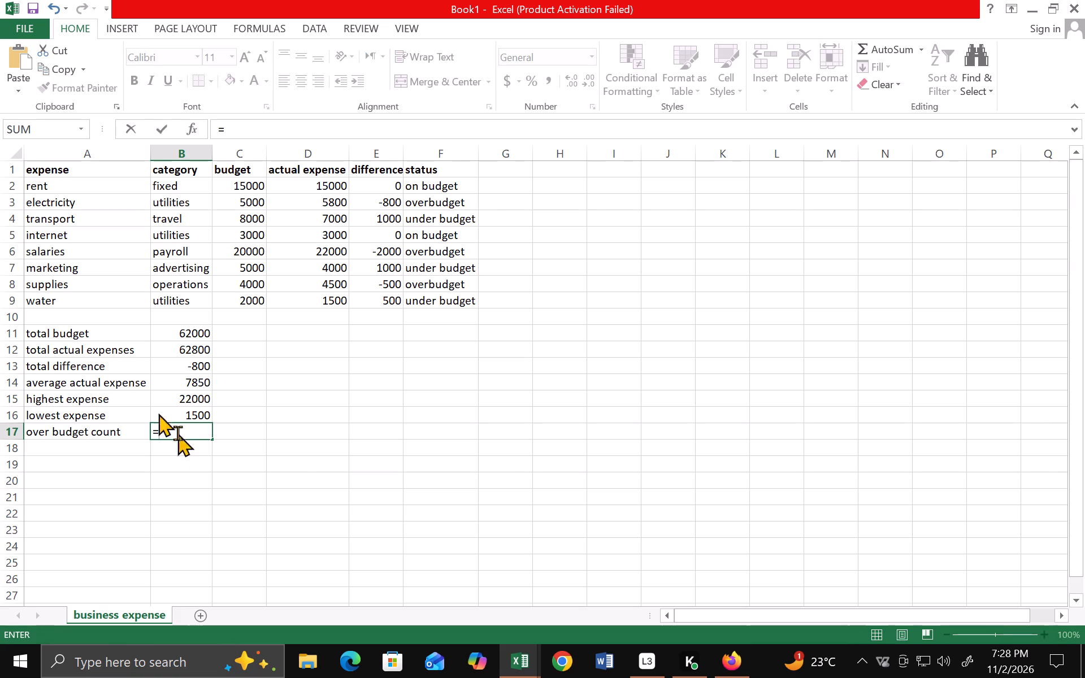
pyautogui.write('countif')
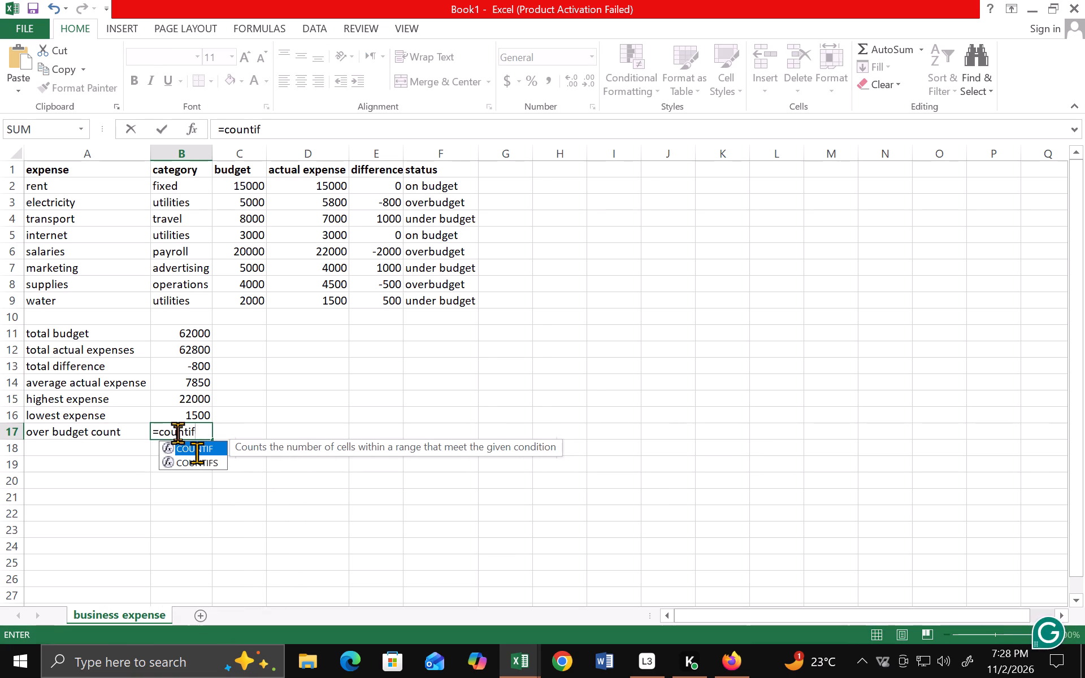
pyautogui.hotkey('shift', '(')
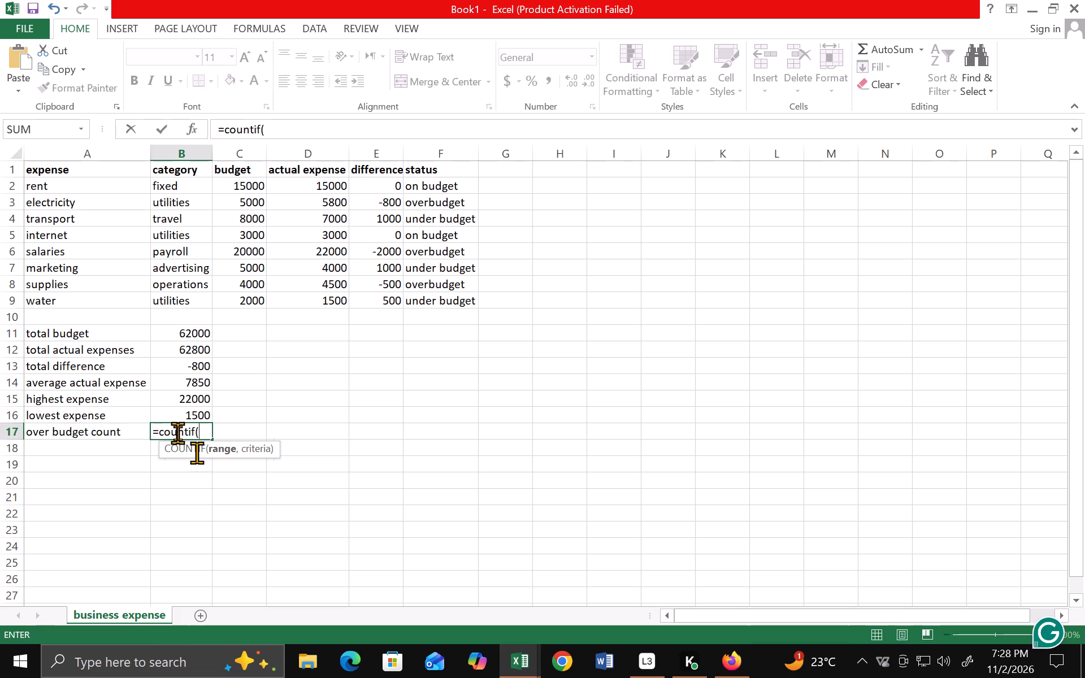
pyautogui.write('f2')
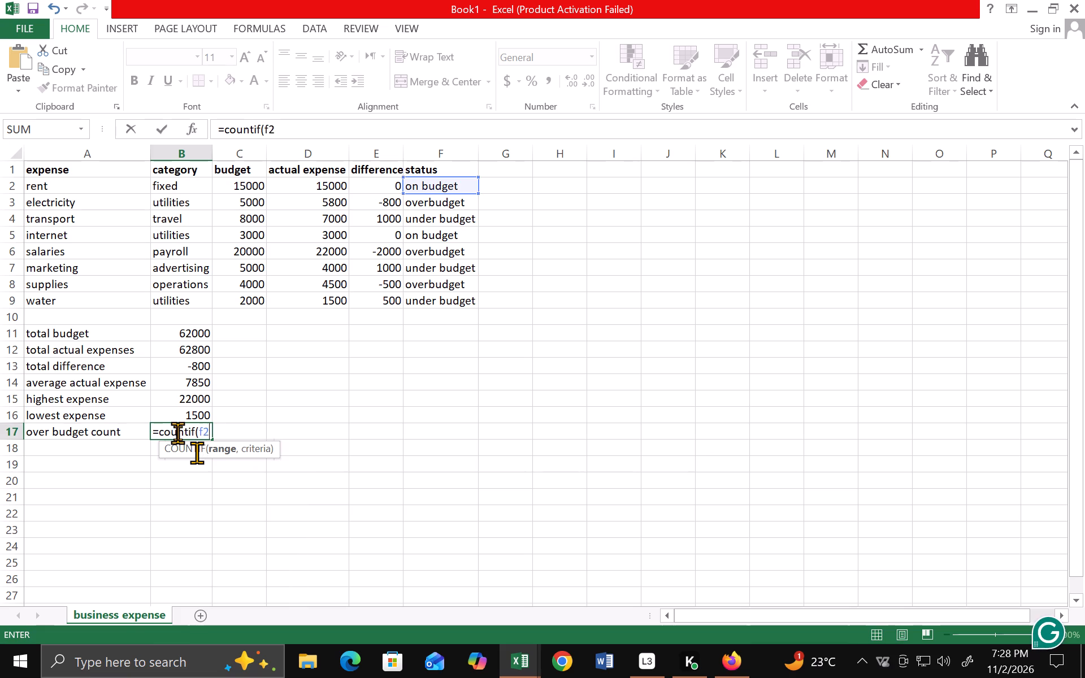
pyautogui.hotkey('shift', ':')
pyautogui.press('f')
pyautogui.press('9')
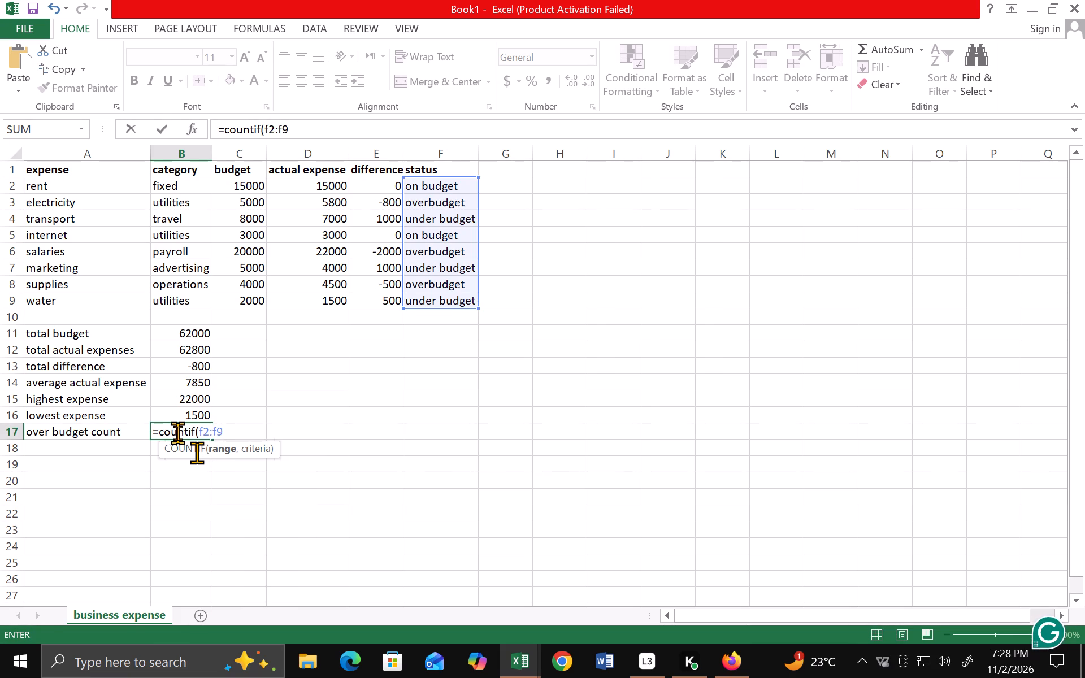
pyautogui.hotkey('shift', ')')
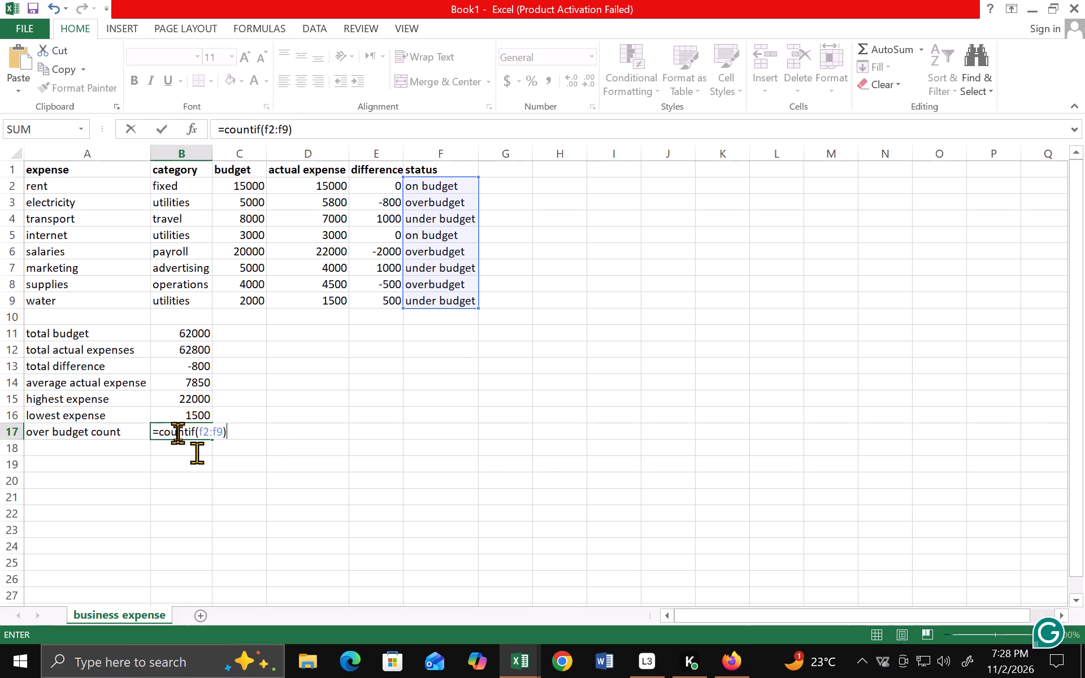
pyautogui.press('BackSpace')
pyautogui.press(',')
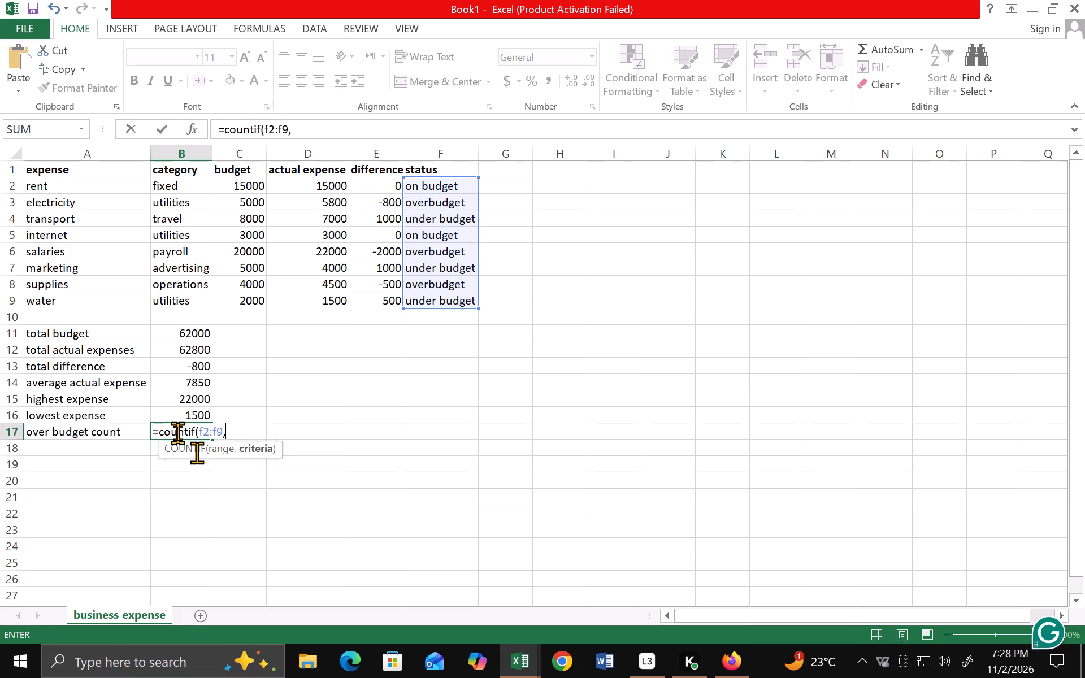
pyautogui.hotkey('shift', '"')
pyautogui.press('o')
pyautogui.write('verbu')
pyautogui.write('dget')
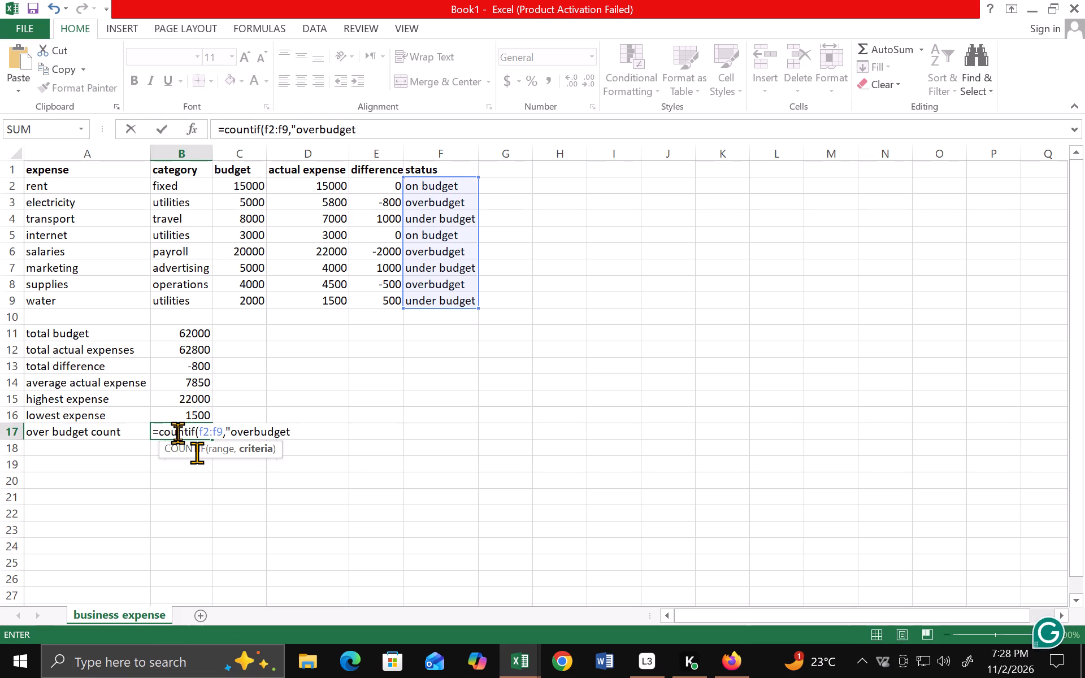
pyautogui.hotkey('shift', '"')
pyautogui.hotkey('shift', ')')
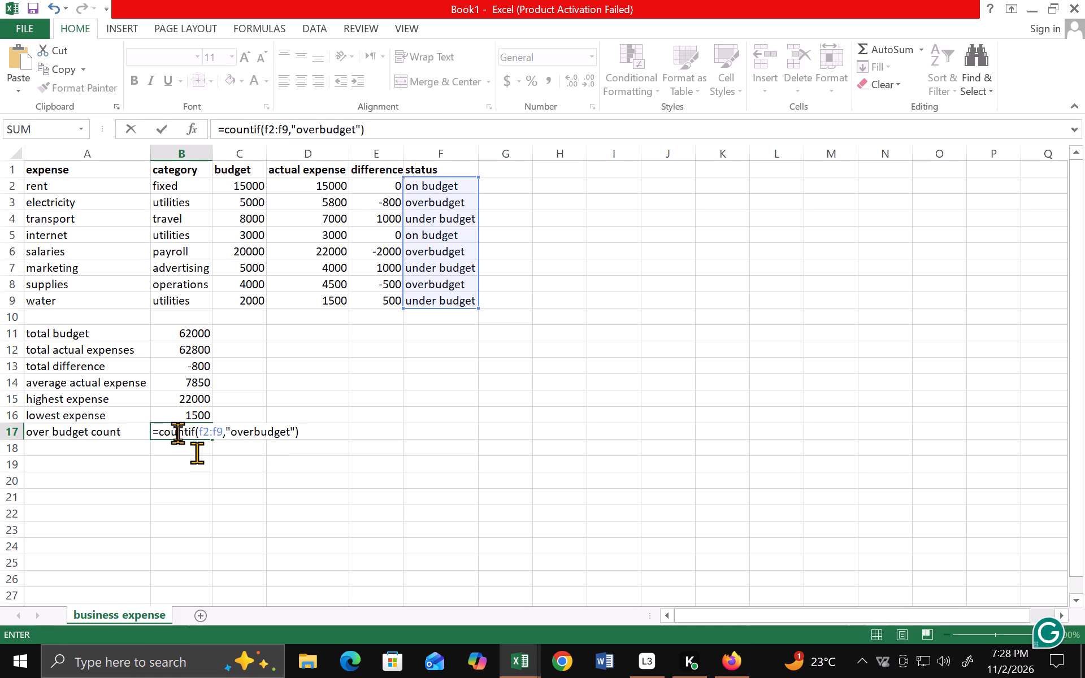
pyautogui.press('Return')
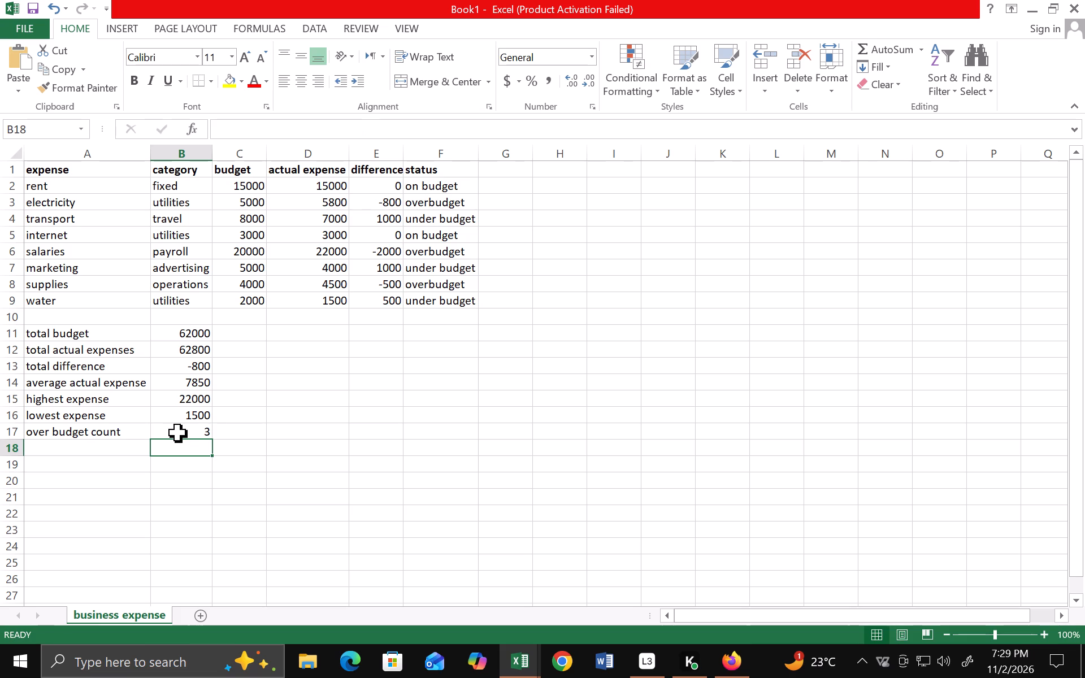
# Enter the label "total overspending" in cell A18.
pyautogui.click(62, 447)
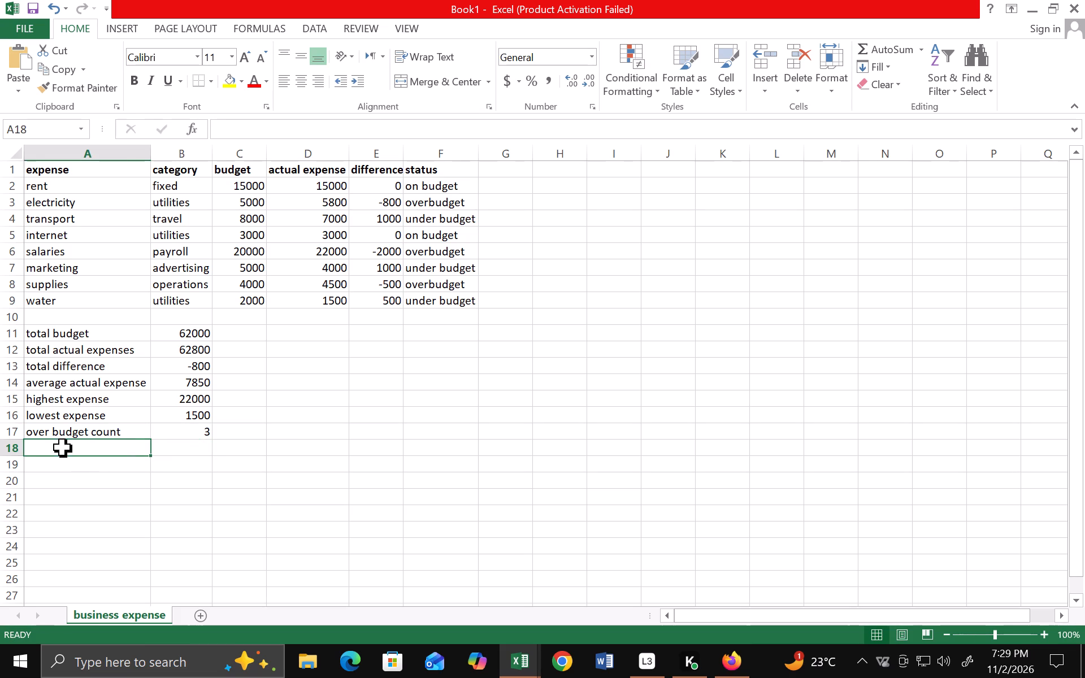
pyautogui.press('t')
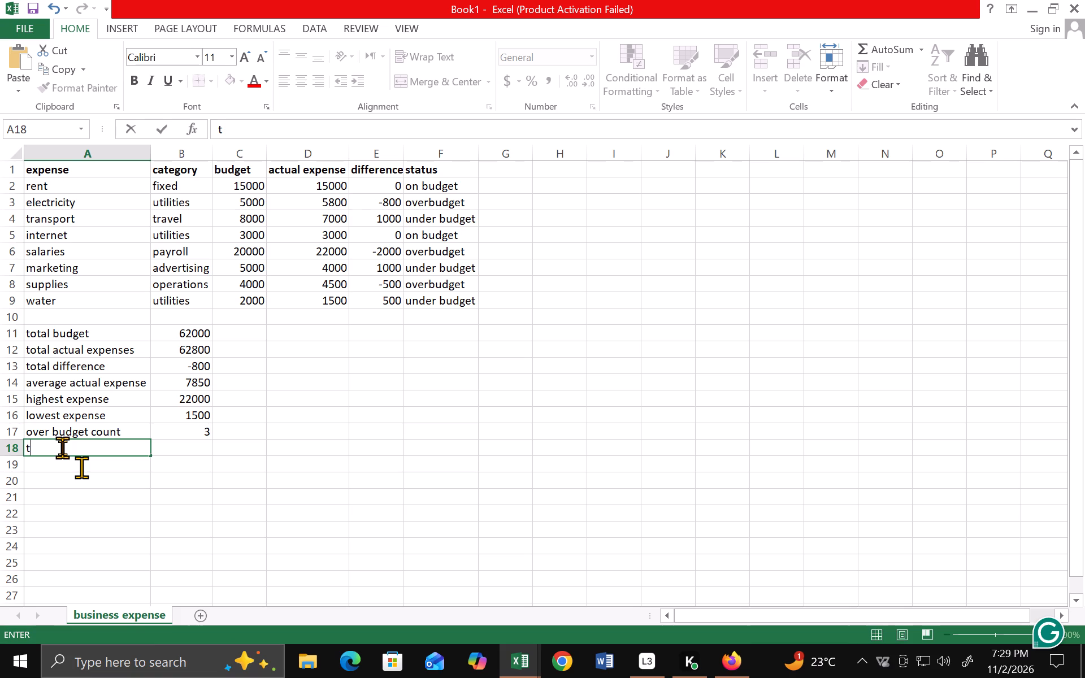
pyautogui.press('p')
pyautogui.press('BackSpace')
pyautogui.write('otal')
pyautogui.press('space')
pyautogui.write('overspending')
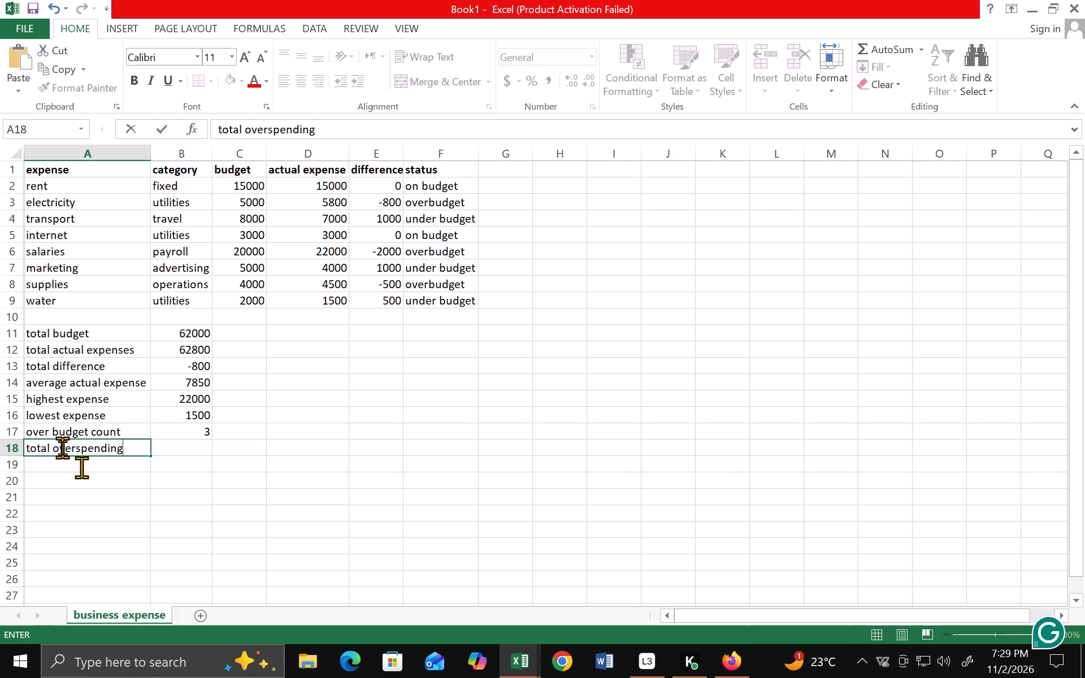
pyautogui.press('Tab')
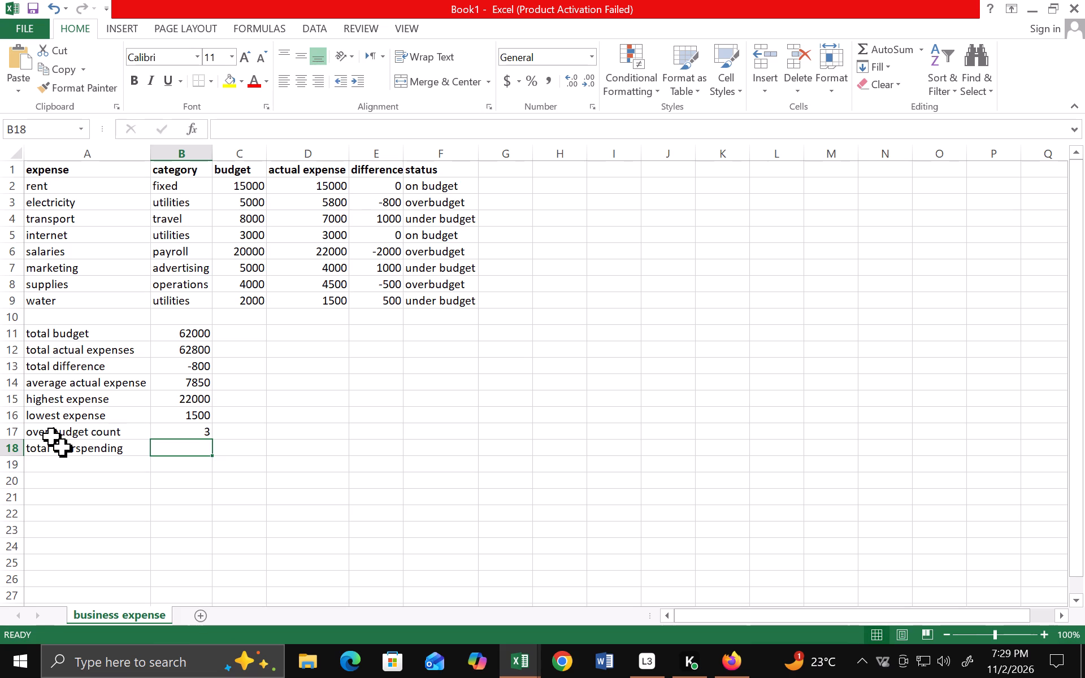
# Start the total overspending formula in cell B18 with =sumif(f2:f9,"overbudget",d2:d9), summing the actual expenses of overbudget items.
pyautogui.write('=sumif')
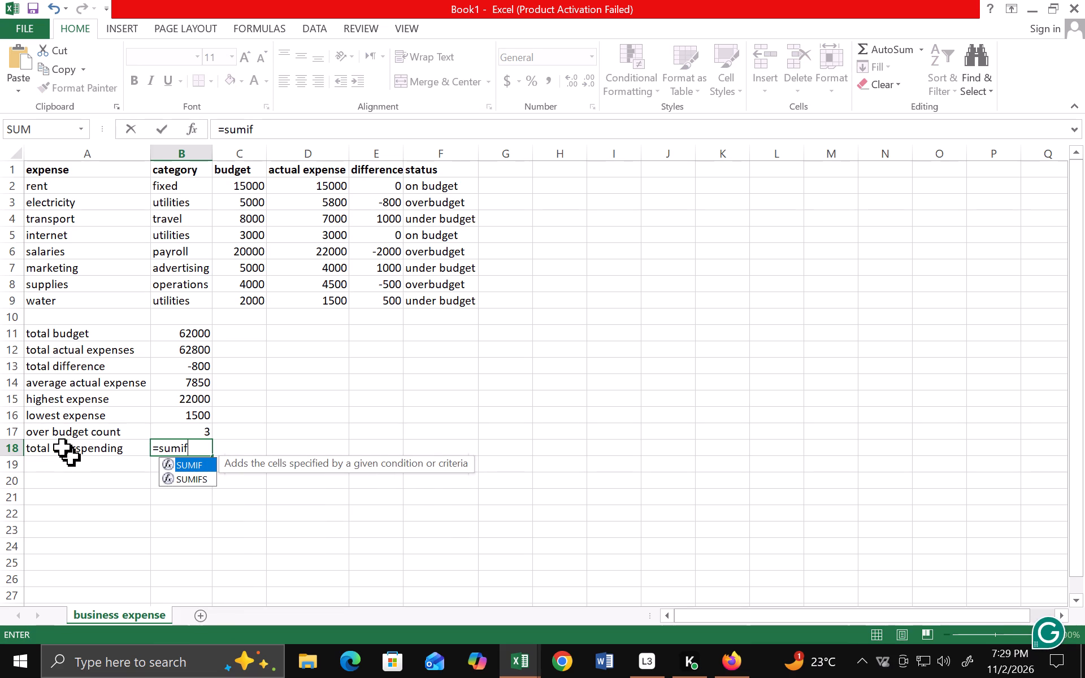
pyautogui.hotkey('shift', '(')
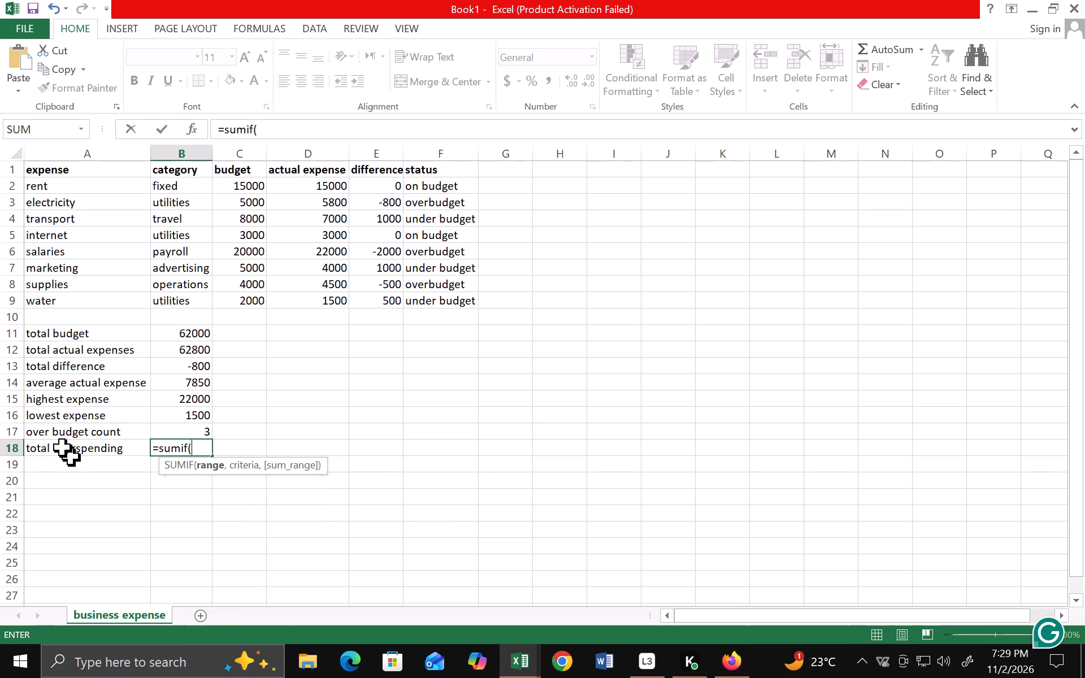
pyautogui.write('f2')
pyautogui.hotkey('shift', ':')
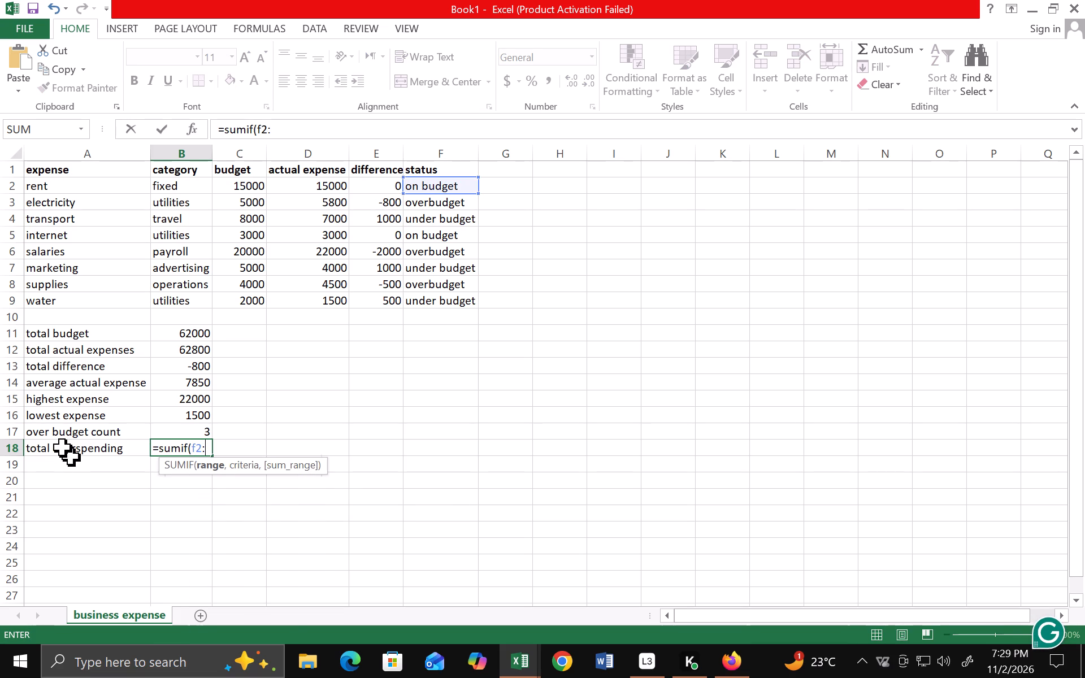
pyautogui.press('f')
pyautogui.press('9')
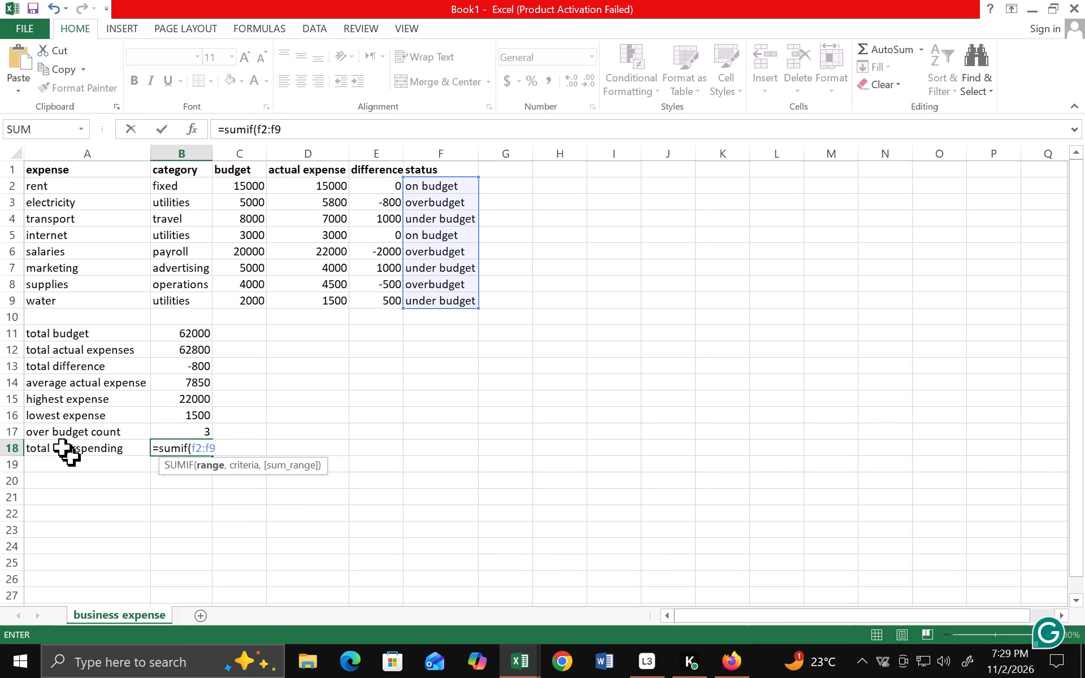
pyautogui.press(',')
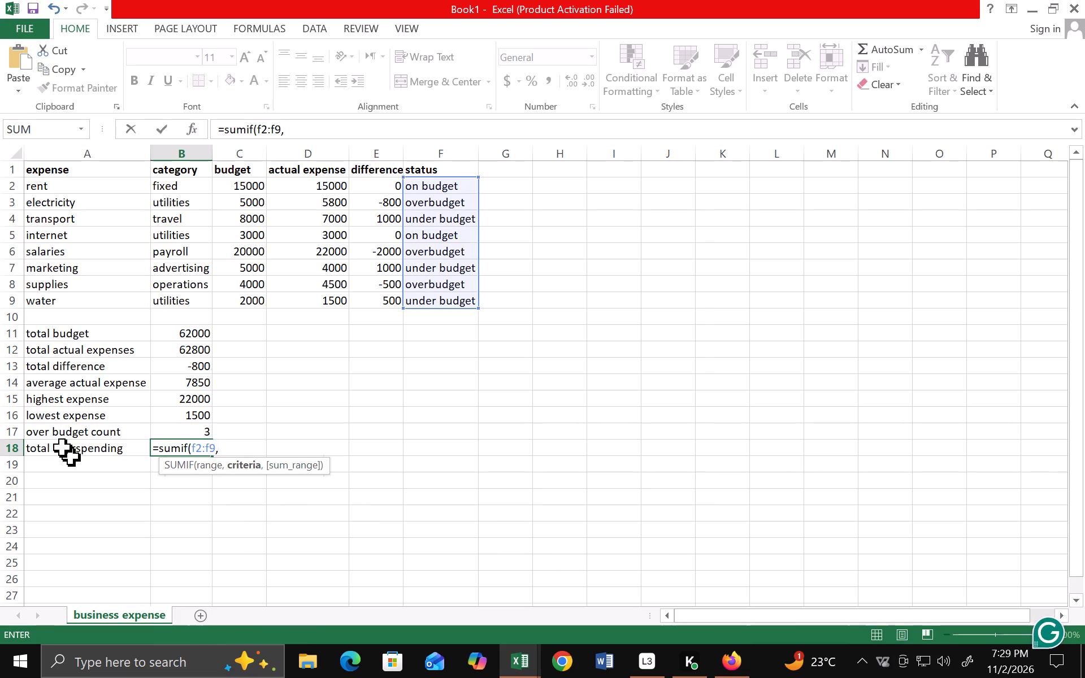
pyautogui.write('"over')
pyautogui.write('budget')
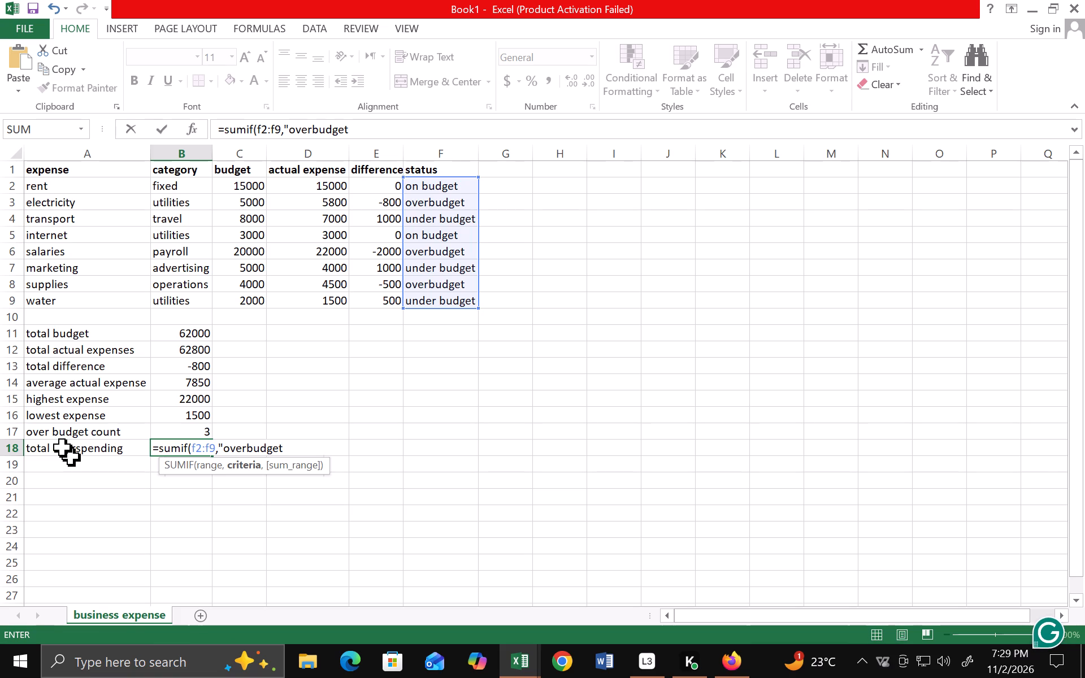
pyautogui.press(',')
pyautogui.hotkey('shift', '"')
pyautogui.press('BackSpace')
pyautogui.press('BackSpace')
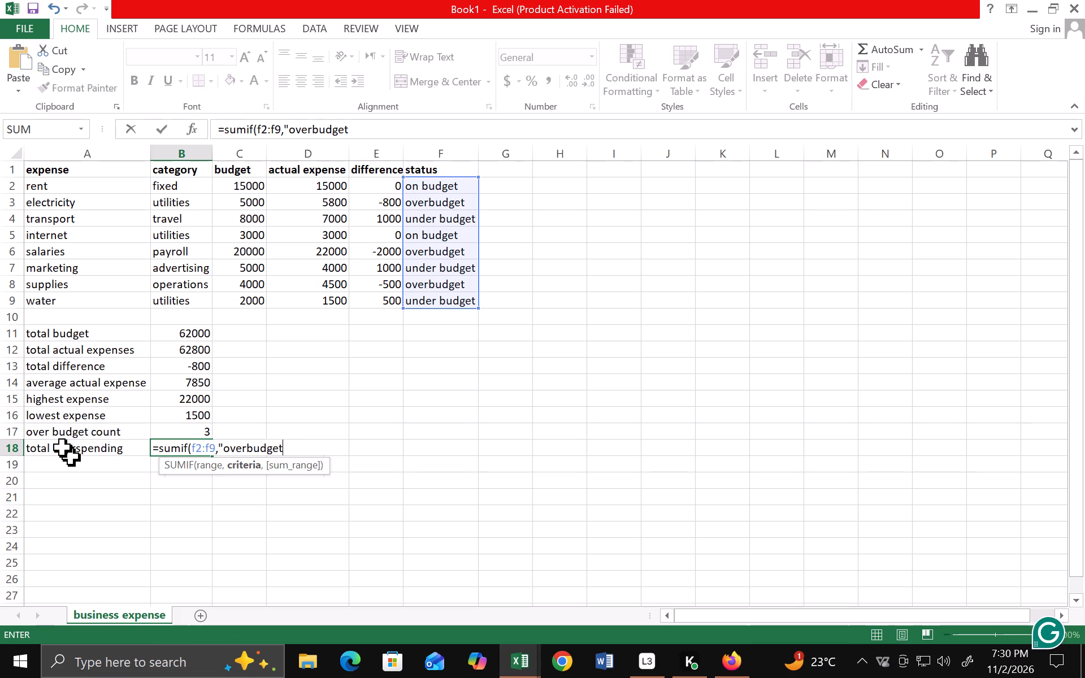
pyautogui.hotkey('shift', '"')
pyautogui.press(',')
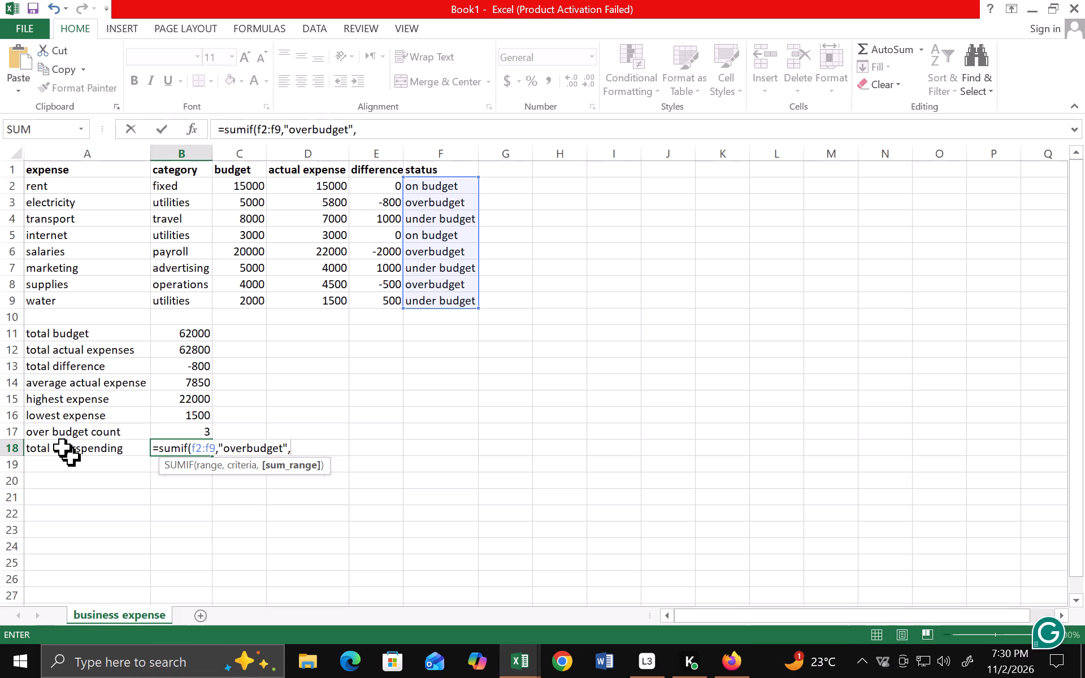
pyautogui.write('d2')
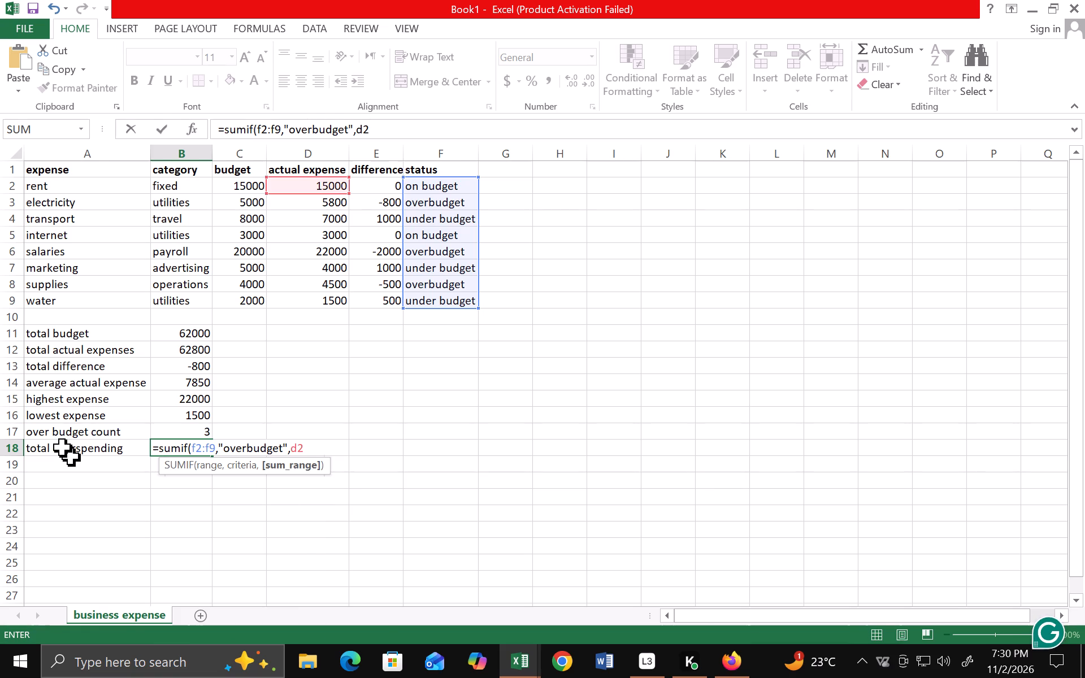
pyautogui.hotkey('shift', ':')
pyautogui.press('d')
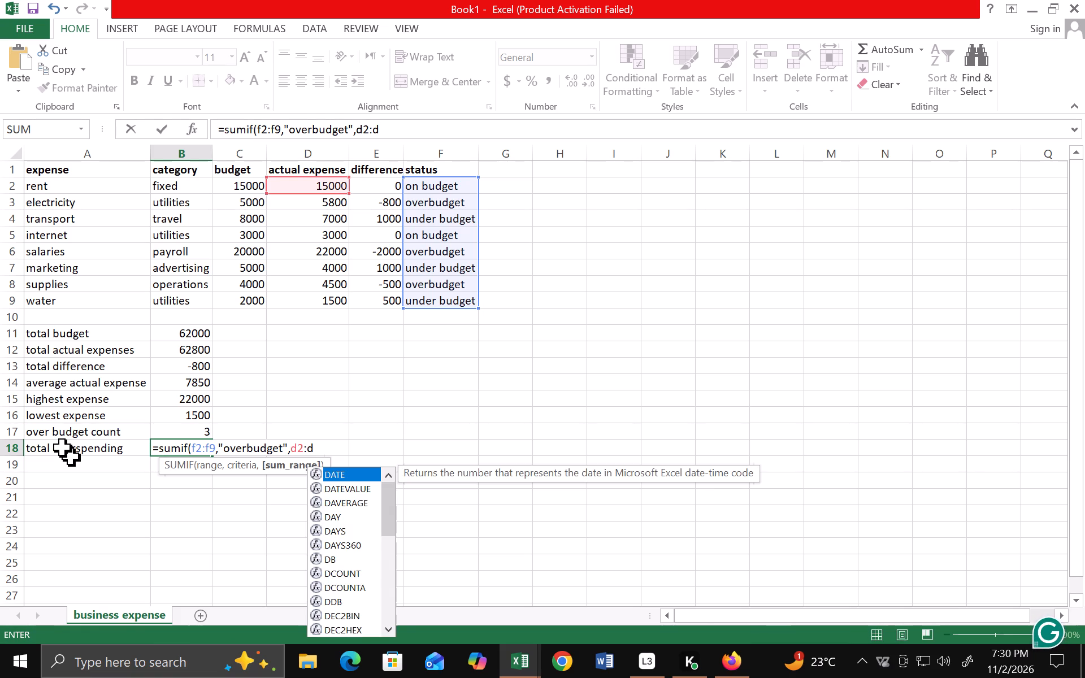
pyautogui.press('9')
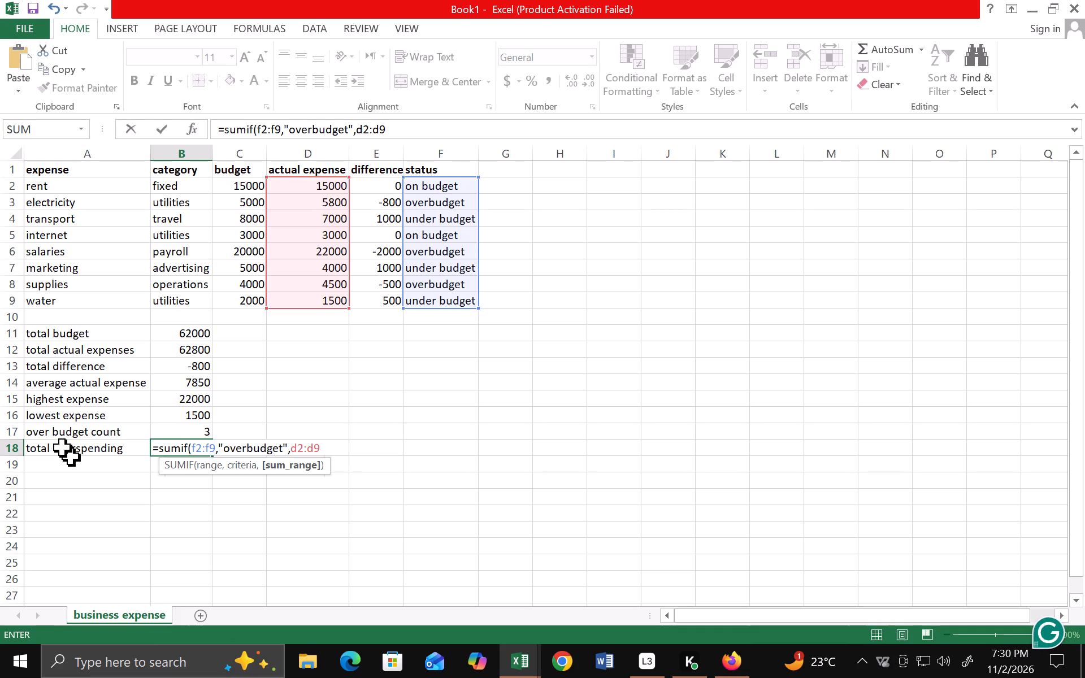
pyautogui.hotkey('shift', ')')
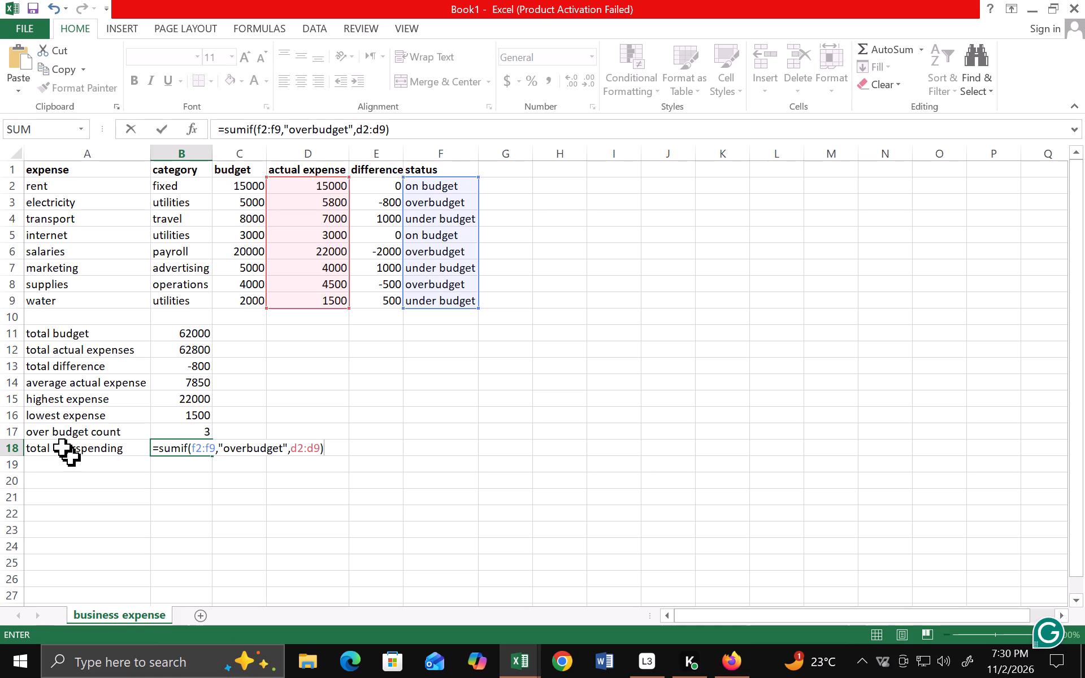
# Complete the B18 formula by subtracting the overbudget items' budgets with -sumif(f2:f9,"overbudget",c2:c9).
pyautogui.press('-')
pyautogui.write('si')
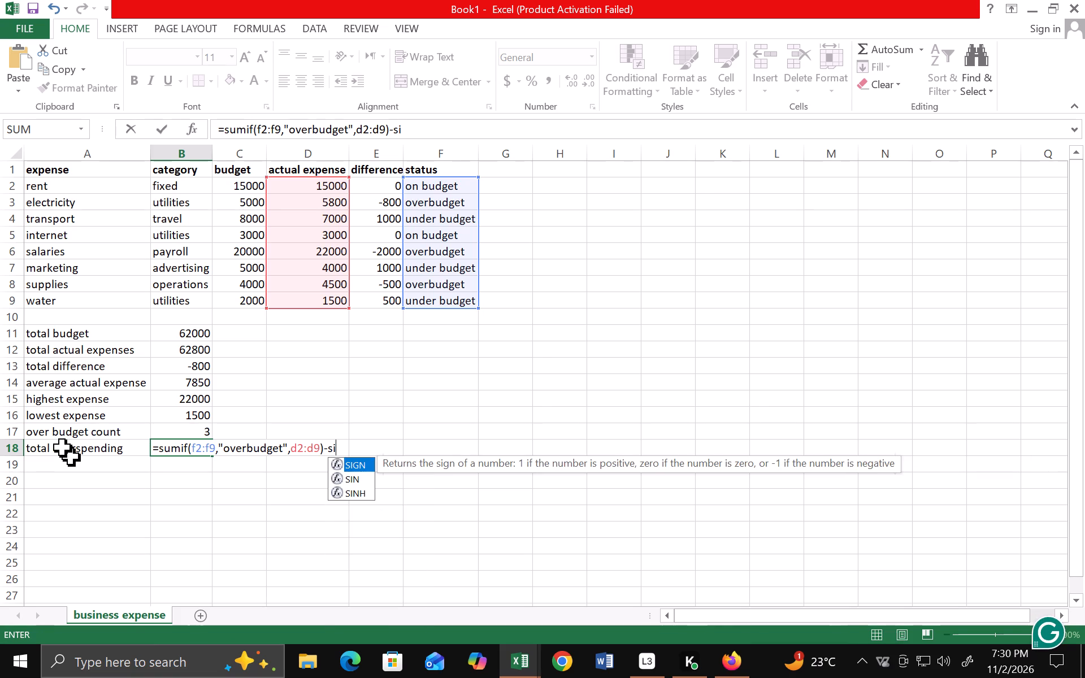
pyautogui.press('BackSpace')
pyautogui.write('umif')
pyautogui.hotkey('shift', '(')
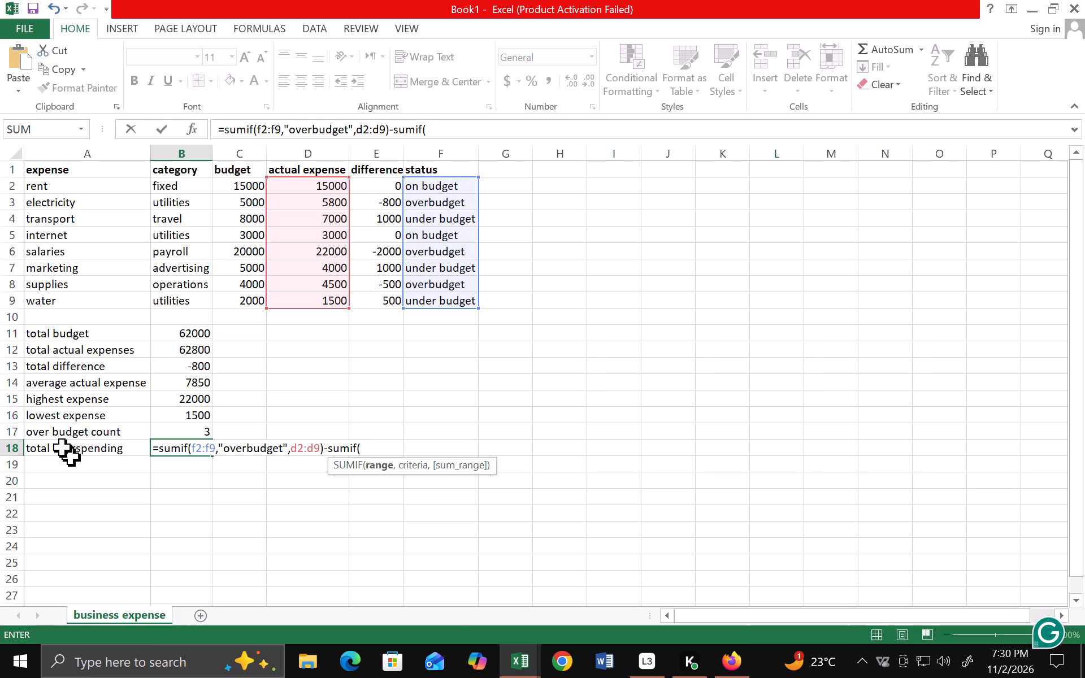
pyautogui.write('f2')
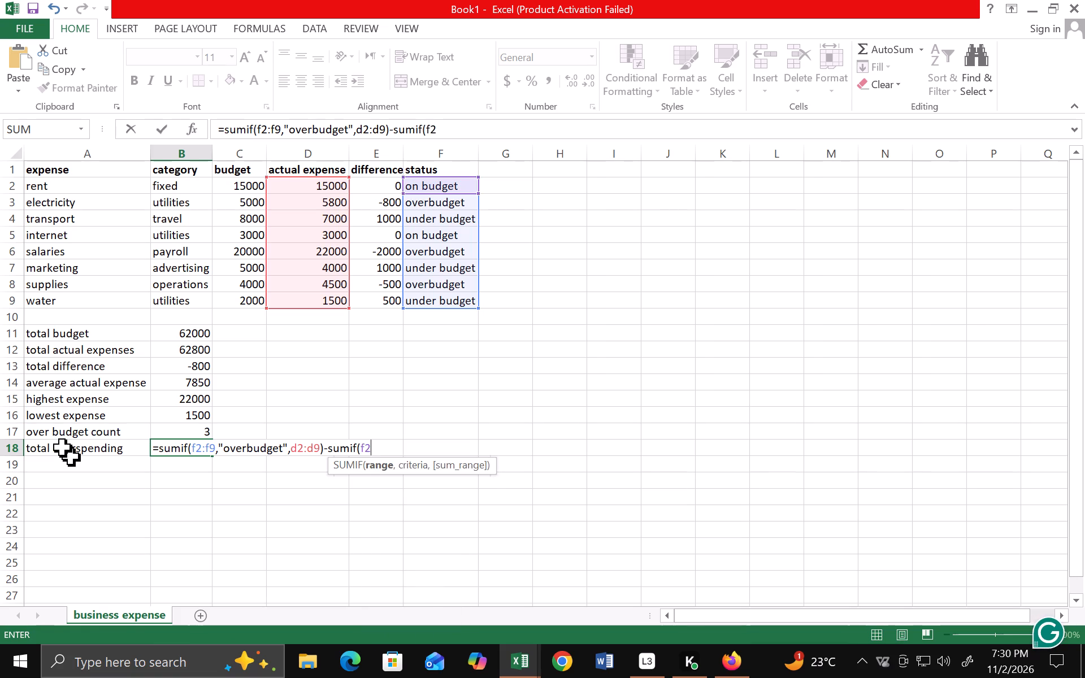
pyautogui.write(':f')
pyautogui.press('9')
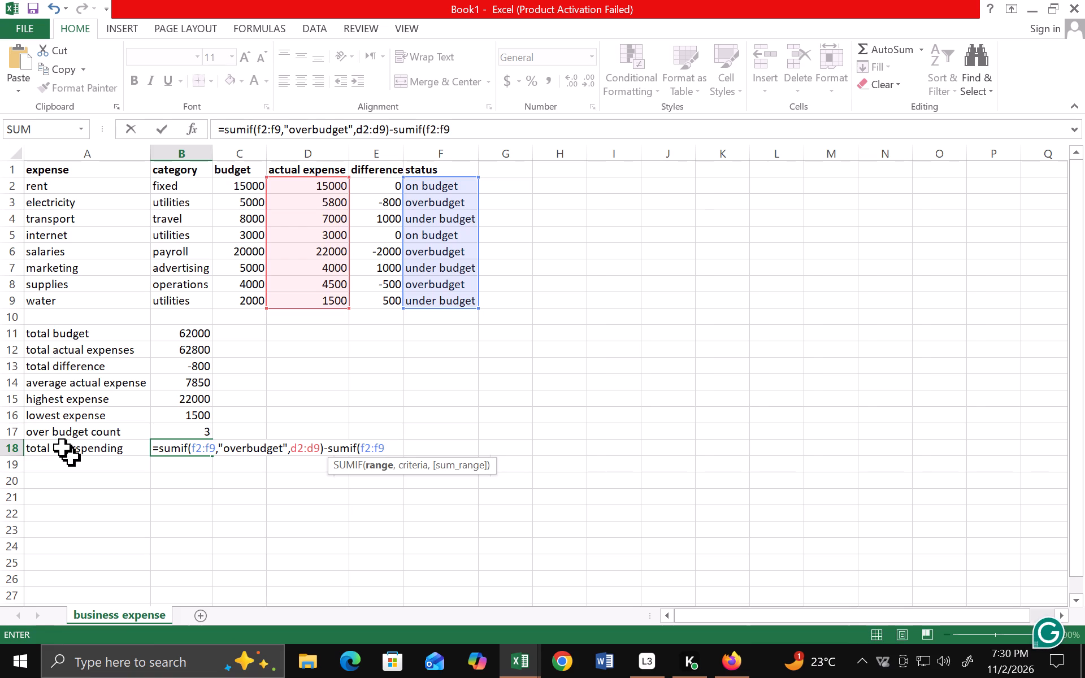
pyautogui.write(',o')
pyautogui.press('BackSpace')
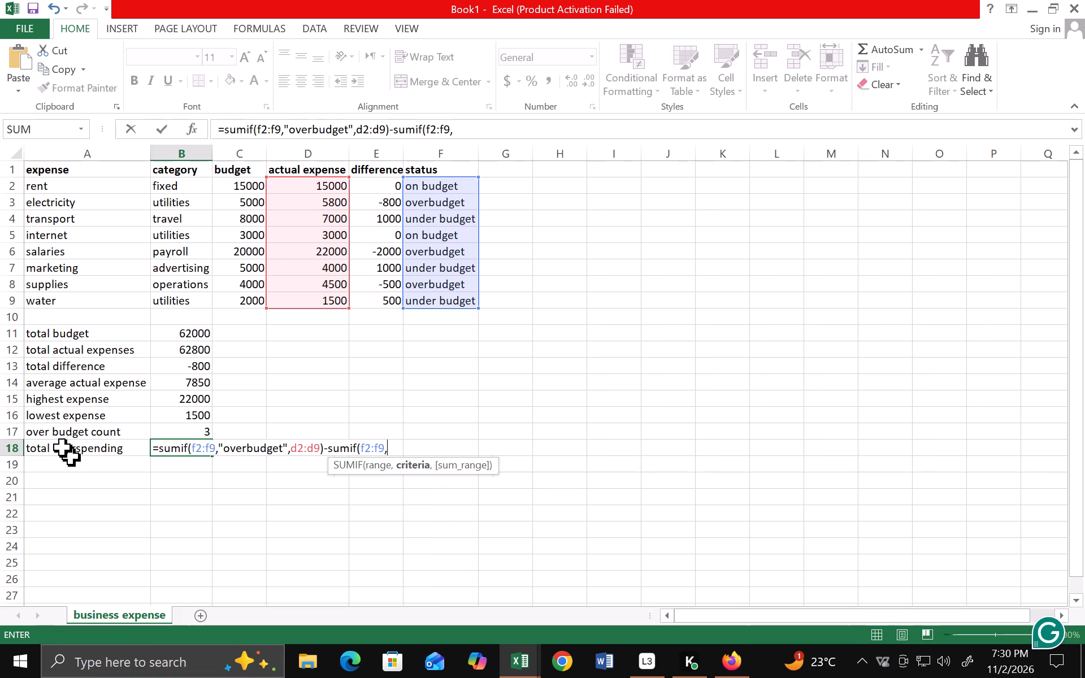
pyautogui.write('"overbudget')
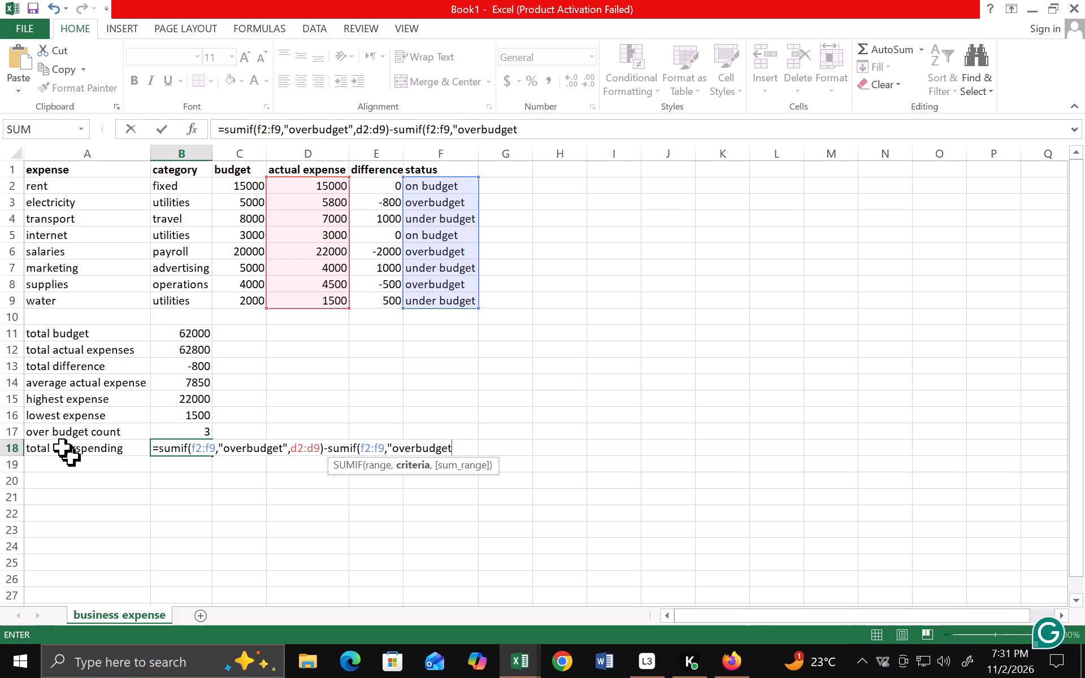
pyautogui.hotkey('shift', '"')
pyautogui.press(',')
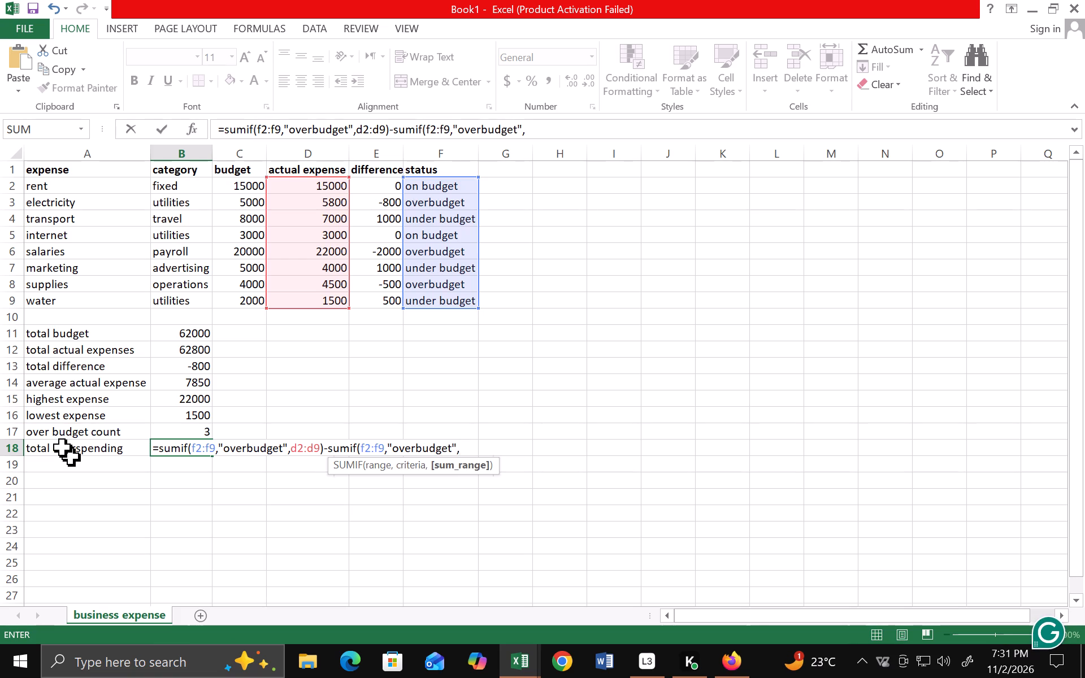
pyautogui.press('c')
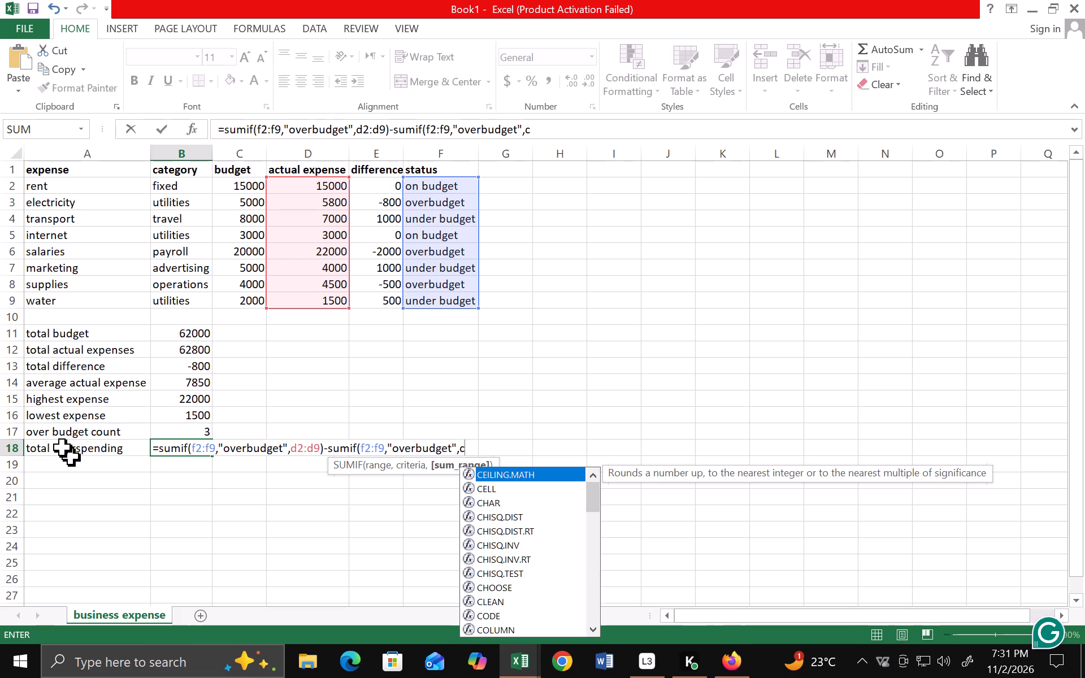
pyautogui.press('2')
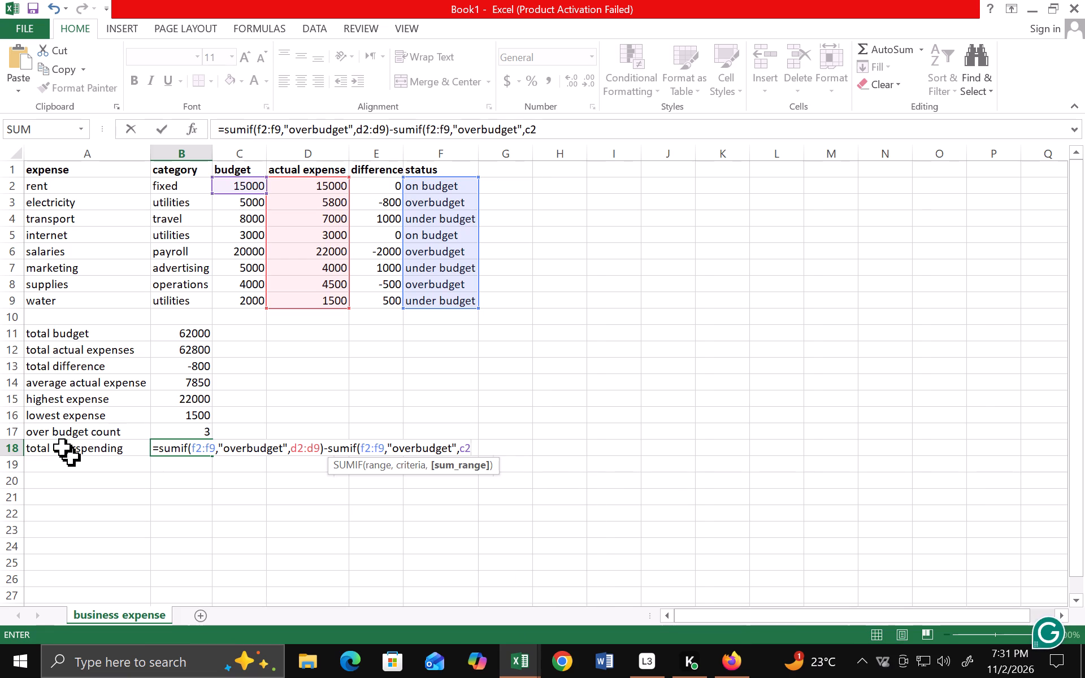
pyautogui.hotkey('shift', ':')
pyautogui.press('c')
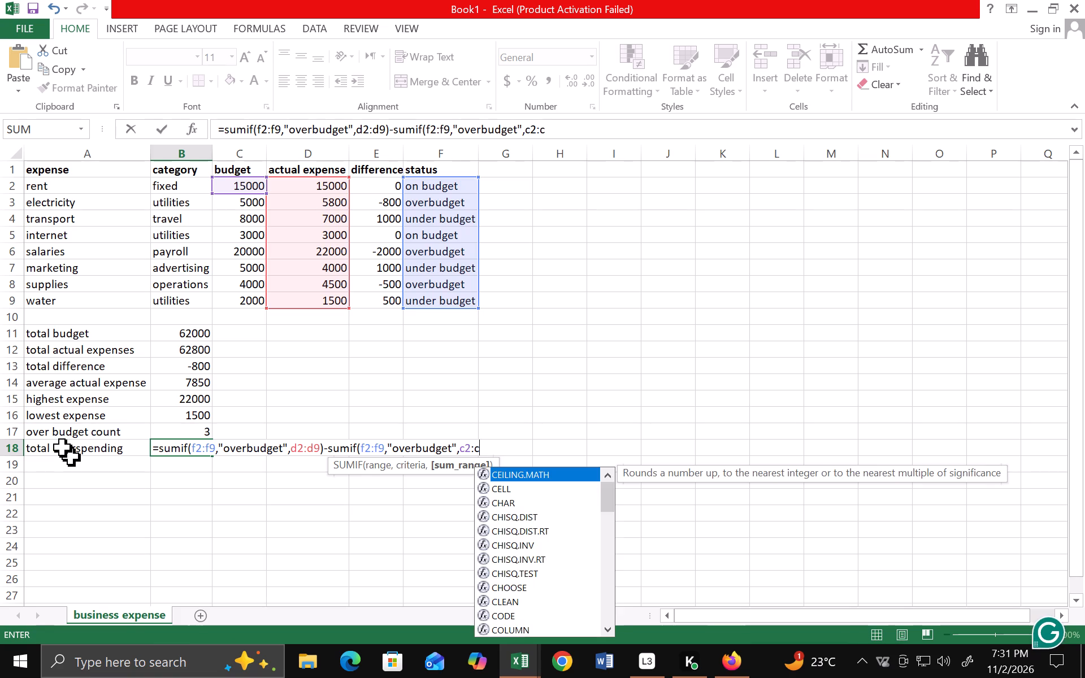
pyautogui.press('9')
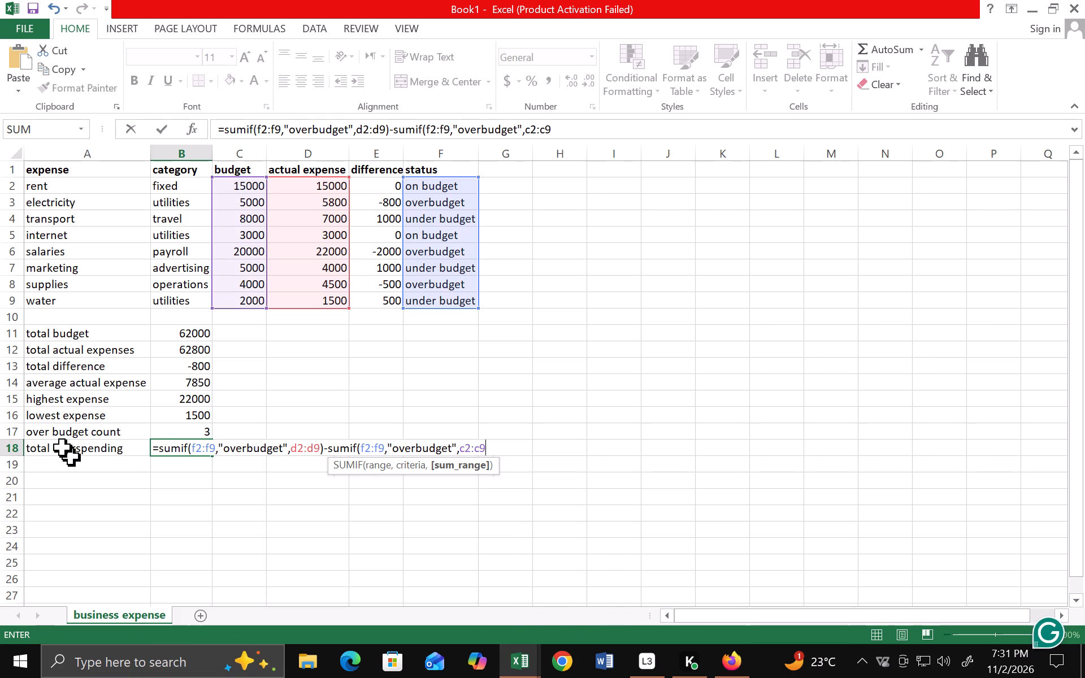
pyautogui.hotkey('shift', ')')
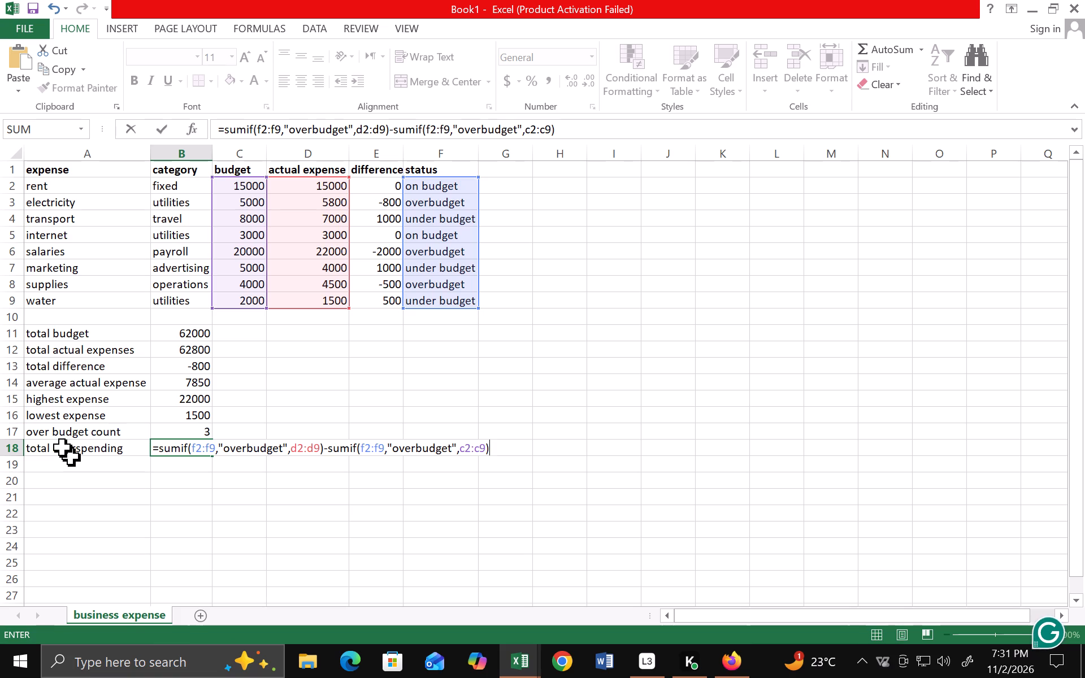
pyautogui.press('Return')
pyautogui.press('Return')
pyautogui.press('Return')
pyautogui.press('Return')
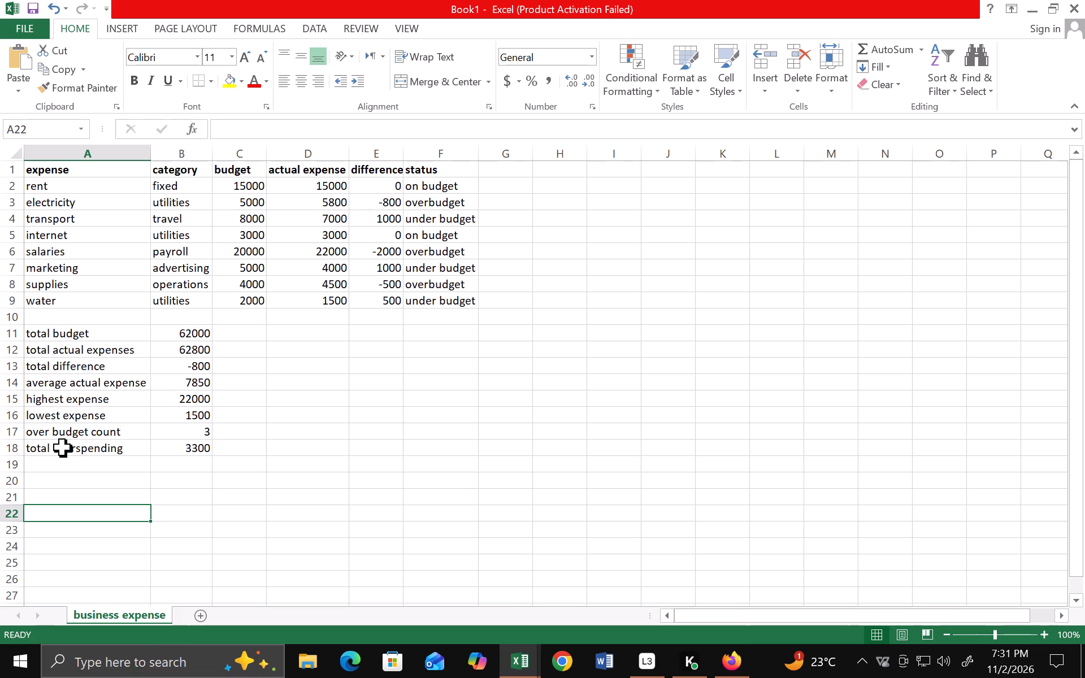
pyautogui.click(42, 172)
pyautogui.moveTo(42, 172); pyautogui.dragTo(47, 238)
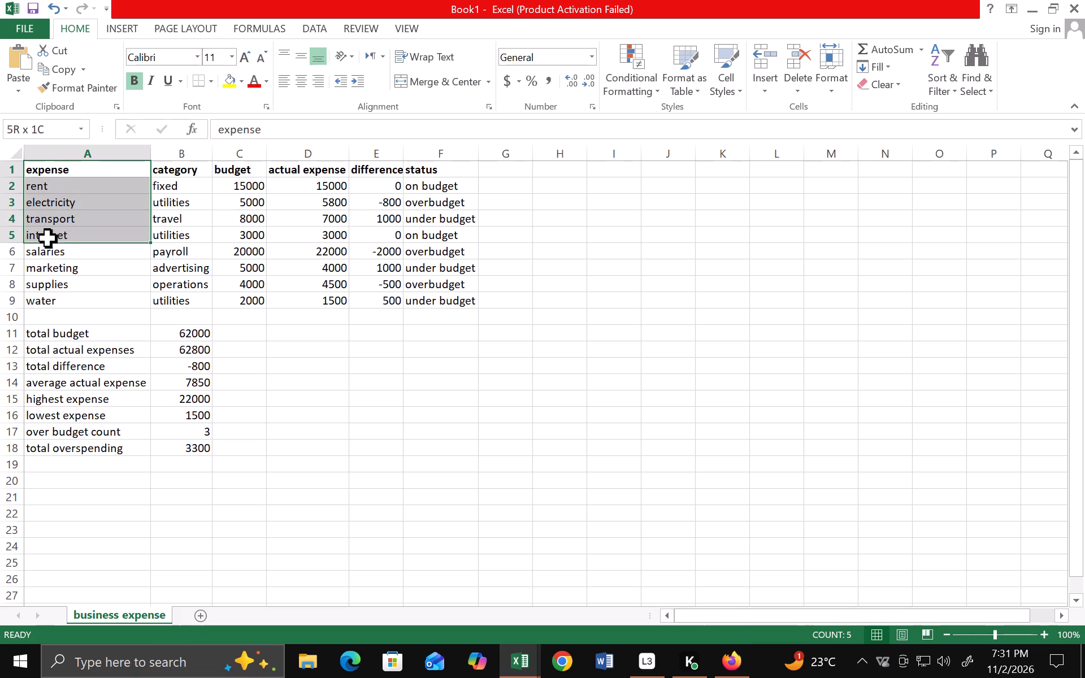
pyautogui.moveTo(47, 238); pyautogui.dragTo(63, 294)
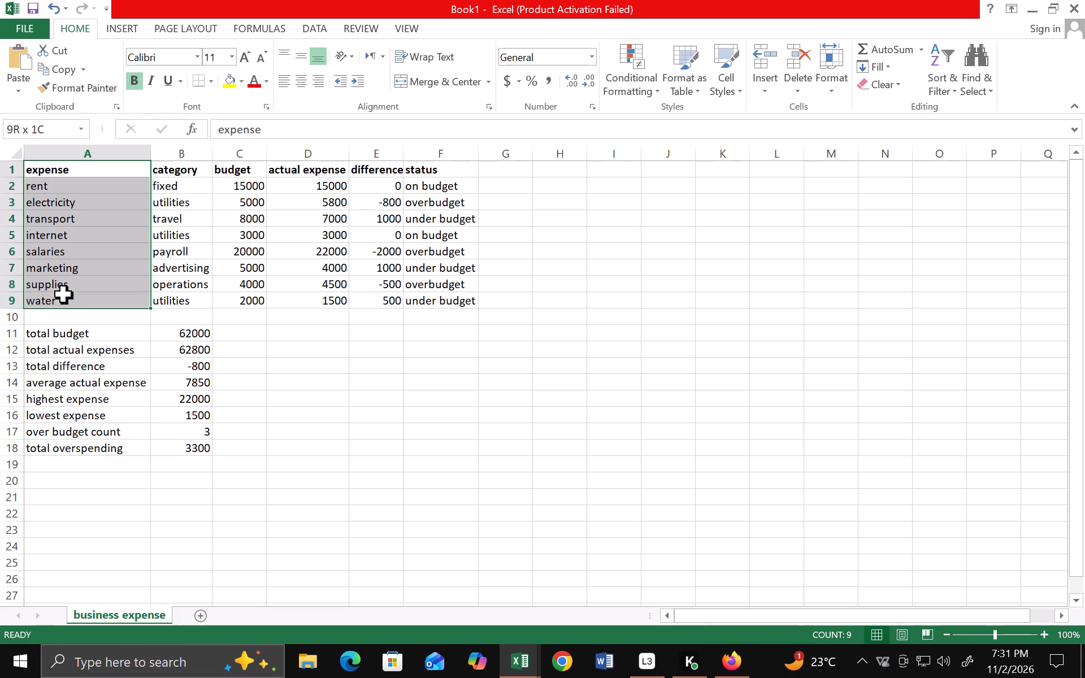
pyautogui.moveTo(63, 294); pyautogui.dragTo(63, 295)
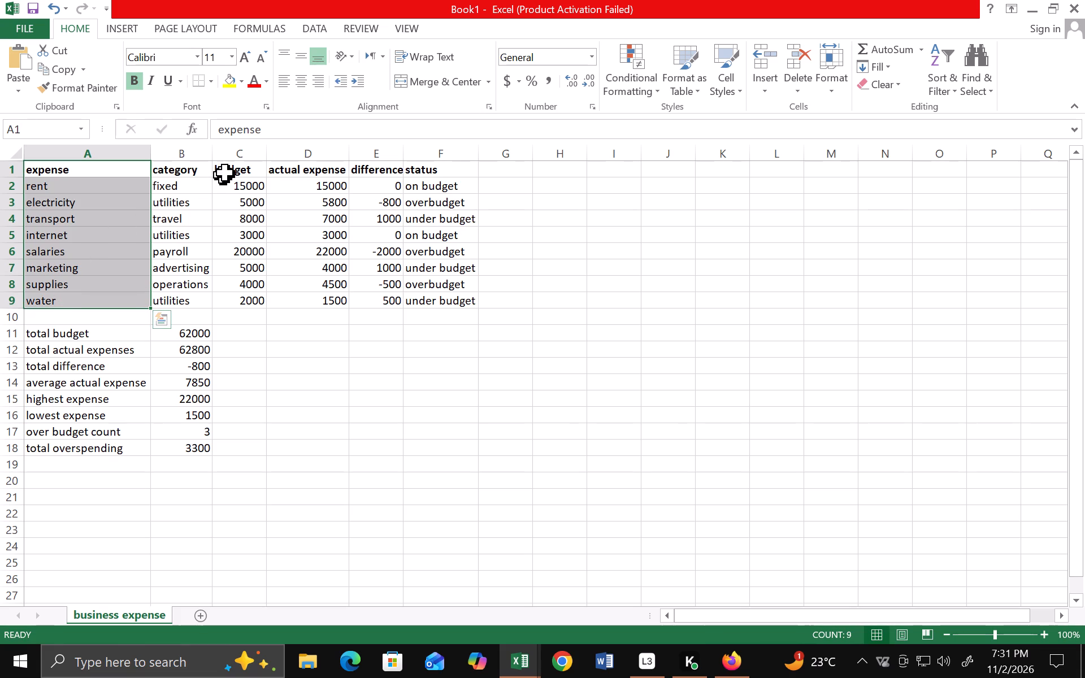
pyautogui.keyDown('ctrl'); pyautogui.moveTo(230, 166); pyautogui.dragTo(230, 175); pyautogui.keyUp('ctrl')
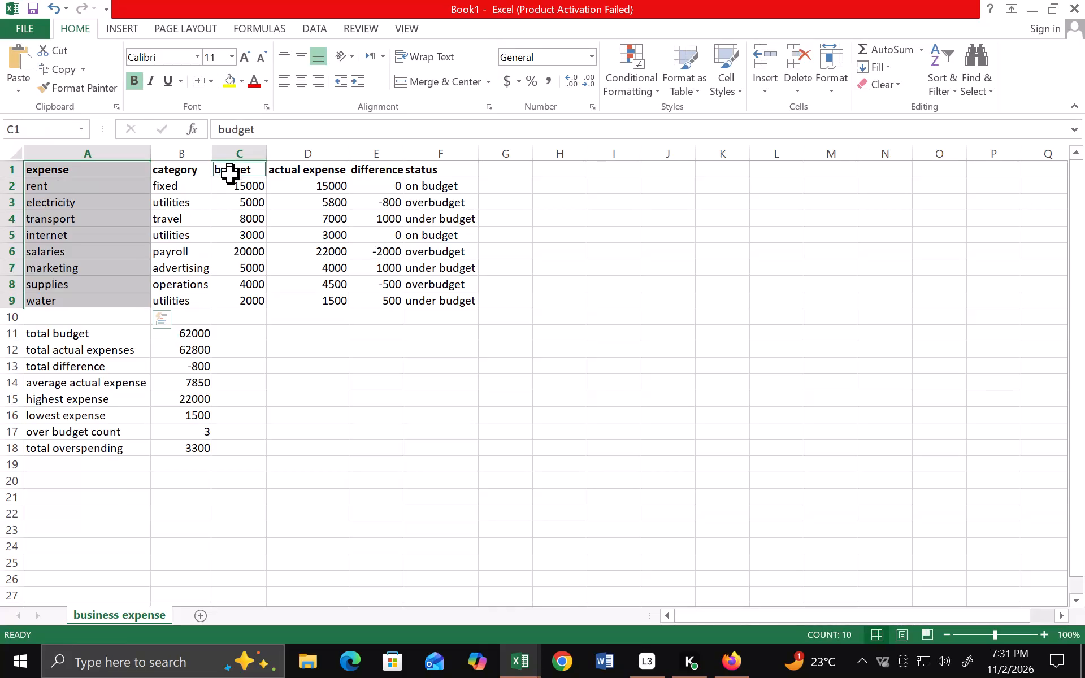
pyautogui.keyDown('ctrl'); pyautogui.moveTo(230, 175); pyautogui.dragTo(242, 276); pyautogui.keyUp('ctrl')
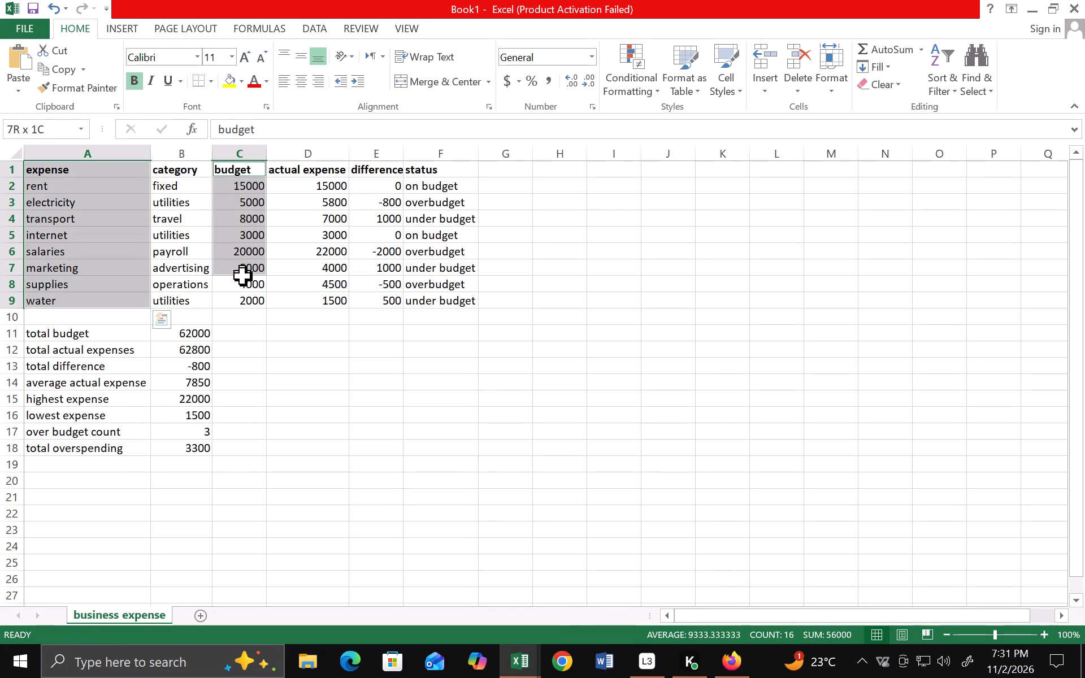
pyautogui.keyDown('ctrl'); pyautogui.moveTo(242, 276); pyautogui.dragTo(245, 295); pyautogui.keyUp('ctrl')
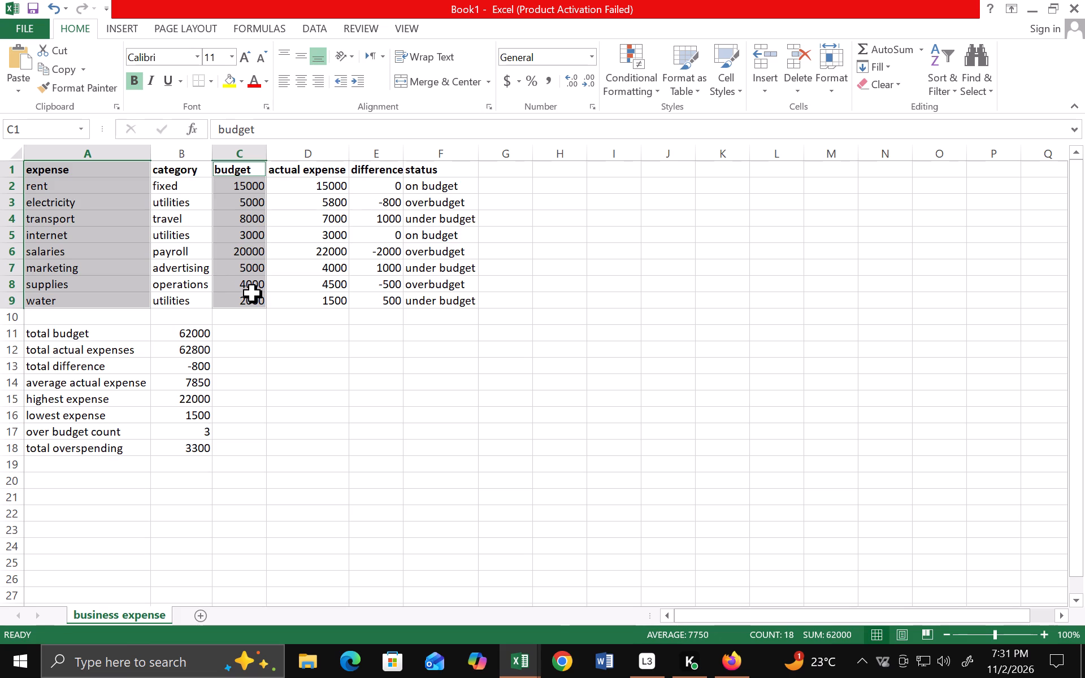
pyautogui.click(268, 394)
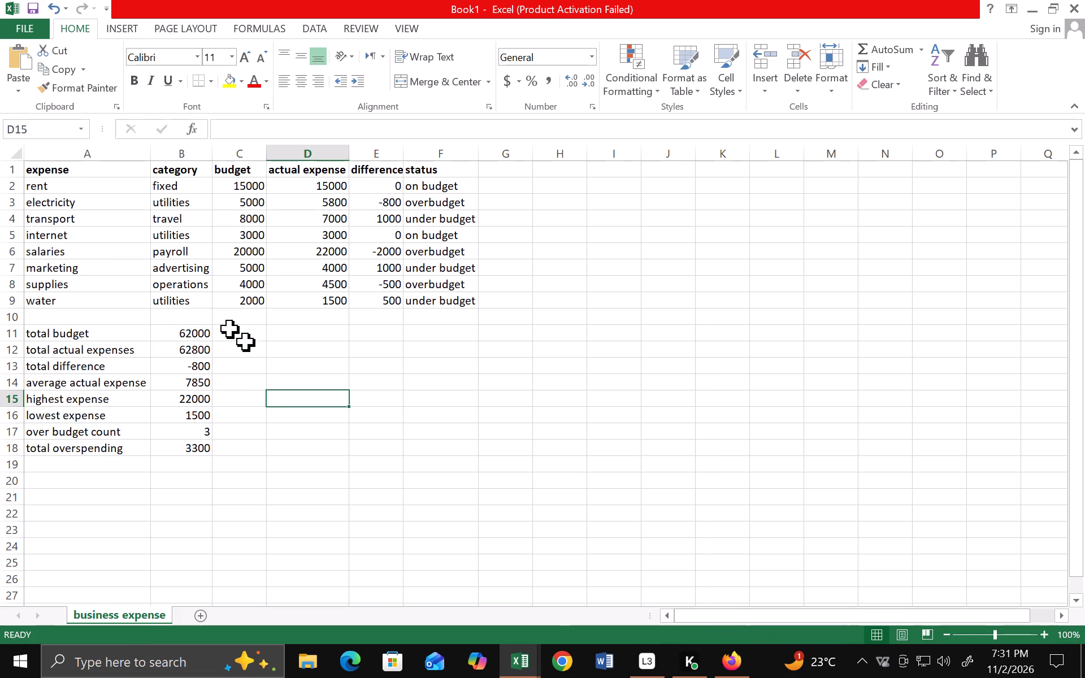
# Select the expense names in A1:A9 together with the budget and actual expense columns in C1:D9.
pyautogui.click(27, 170)
pyautogui.moveTo(27, 170); pyautogui.dragTo(31, 294)
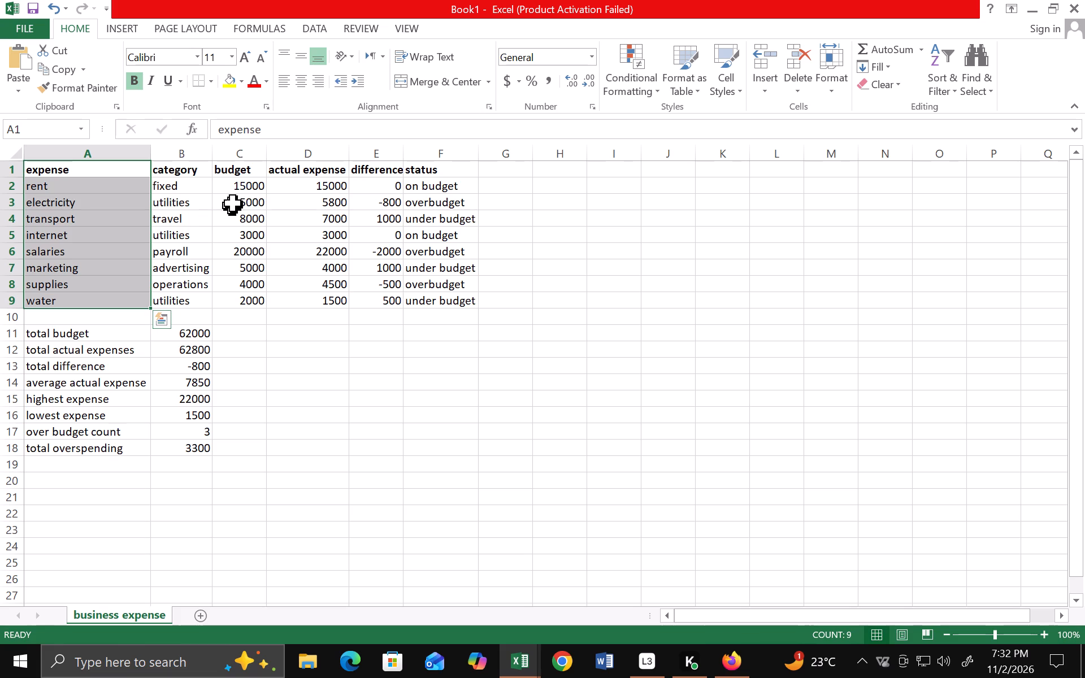
pyautogui.keyDown('ctrl'); pyautogui.moveTo(235, 169); pyautogui.dragTo(239, 189); pyautogui.keyUp('ctrl')
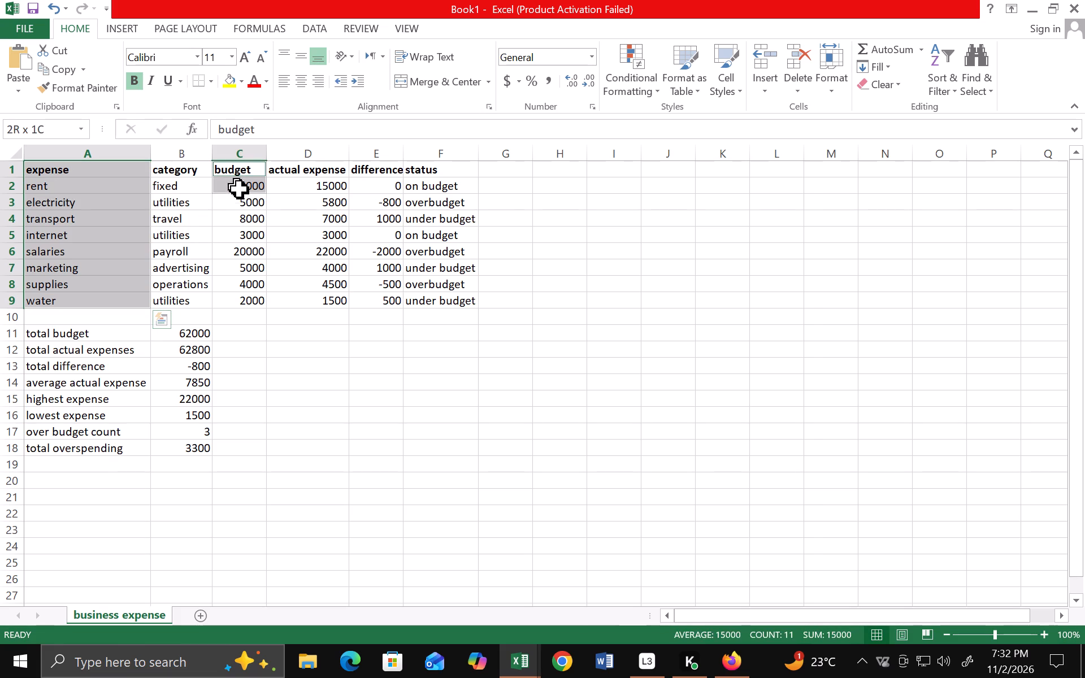
pyautogui.keyDown('ctrl'); pyautogui.moveTo(239, 189); pyautogui.dragTo(270, 289); pyautogui.keyUp('ctrl')
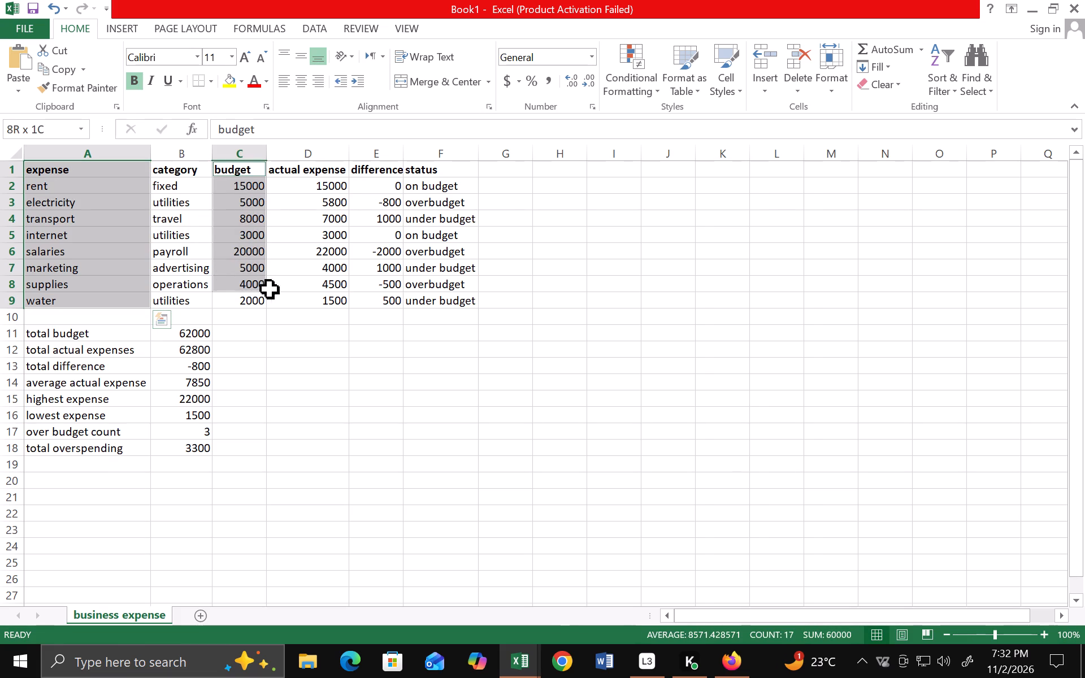
pyautogui.keyDown('ctrl'); pyautogui.moveTo(270, 289); pyautogui.dragTo(310, 301); pyautogui.keyUp('ctrl')
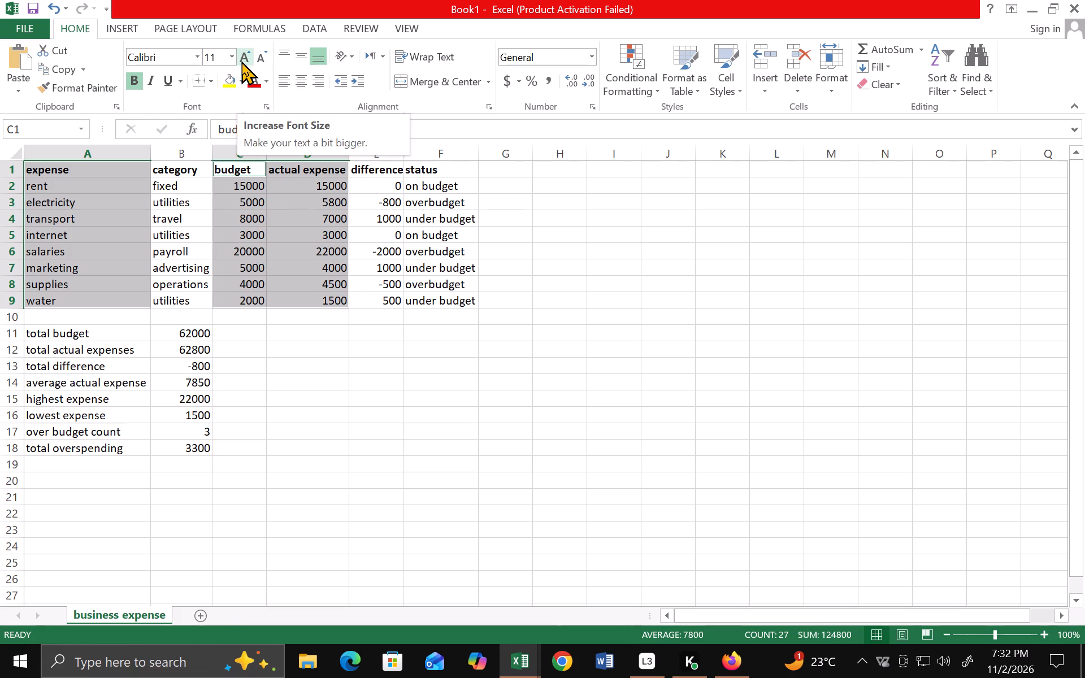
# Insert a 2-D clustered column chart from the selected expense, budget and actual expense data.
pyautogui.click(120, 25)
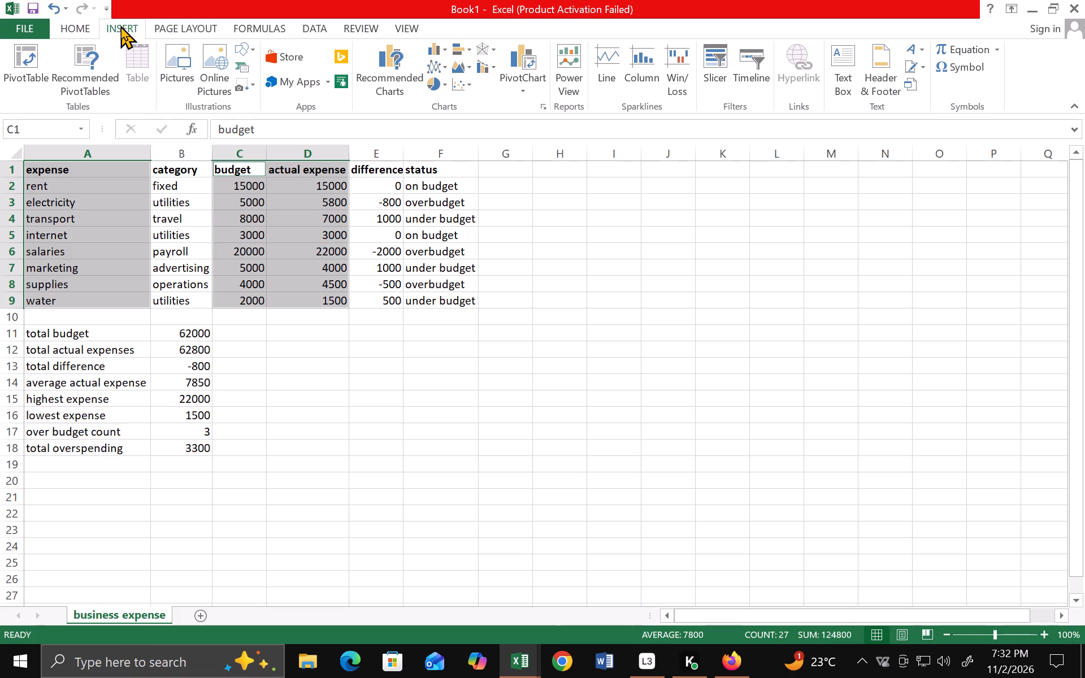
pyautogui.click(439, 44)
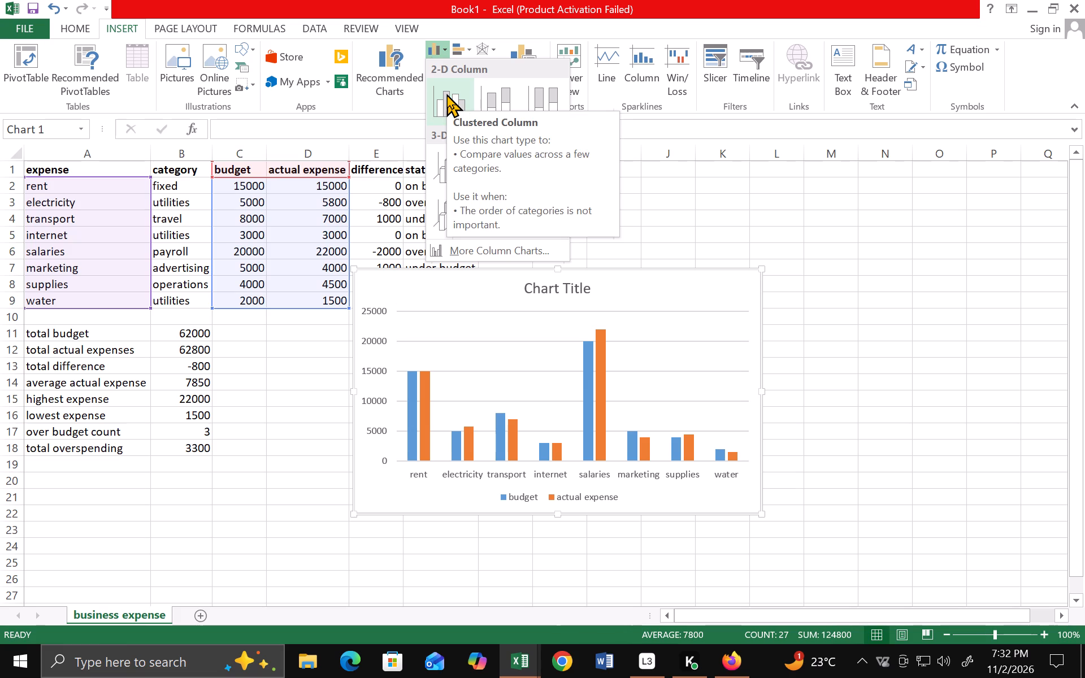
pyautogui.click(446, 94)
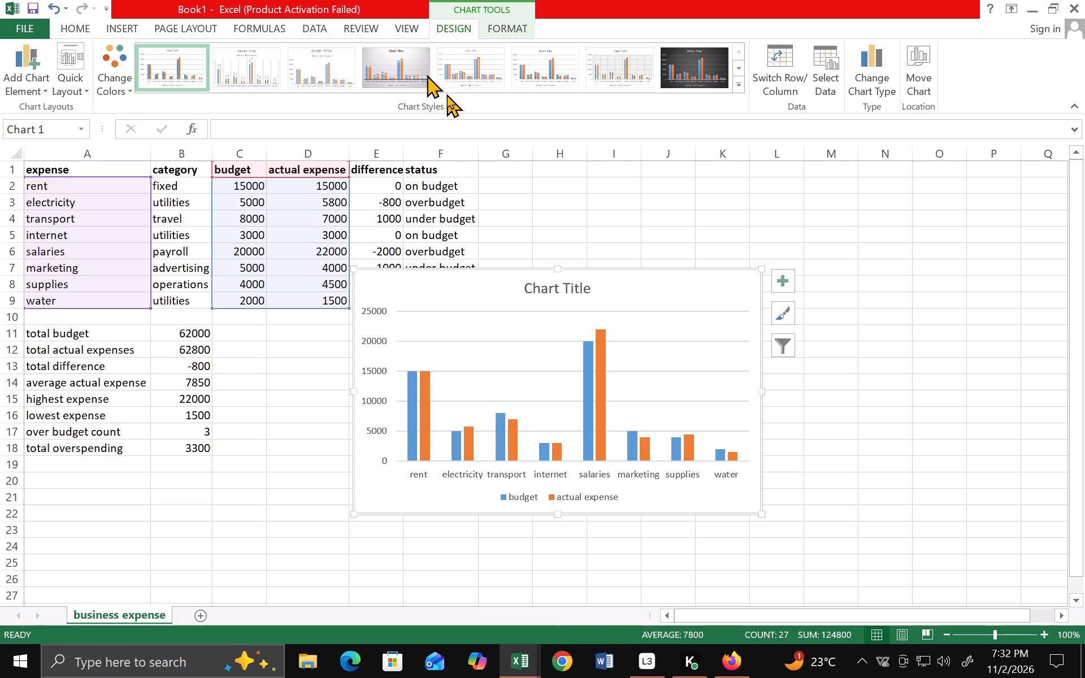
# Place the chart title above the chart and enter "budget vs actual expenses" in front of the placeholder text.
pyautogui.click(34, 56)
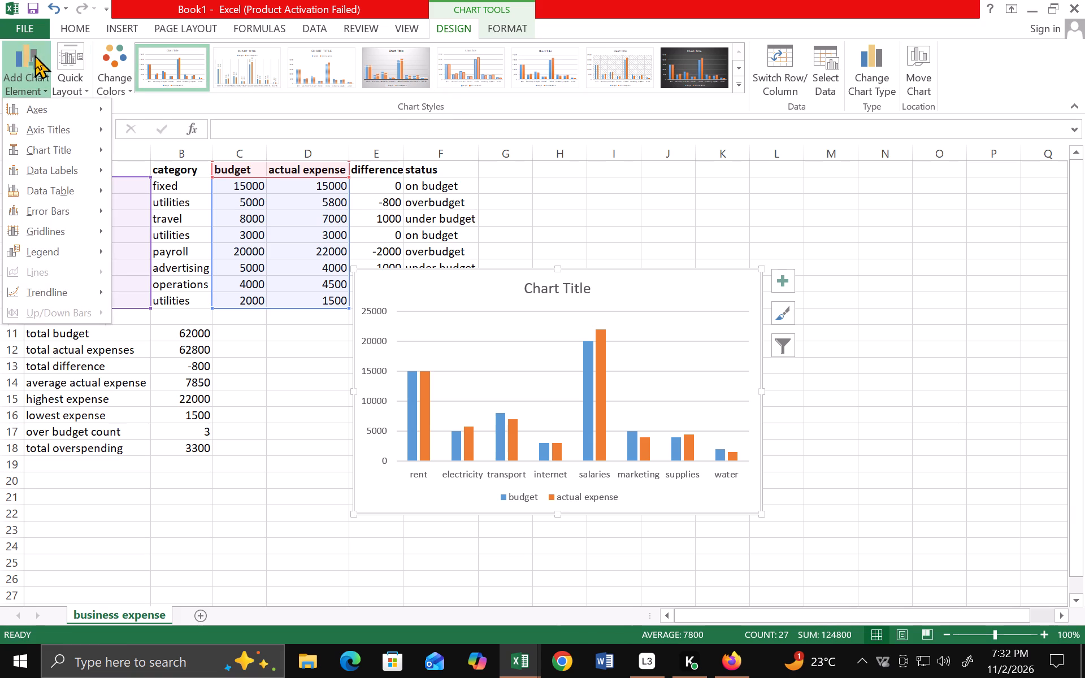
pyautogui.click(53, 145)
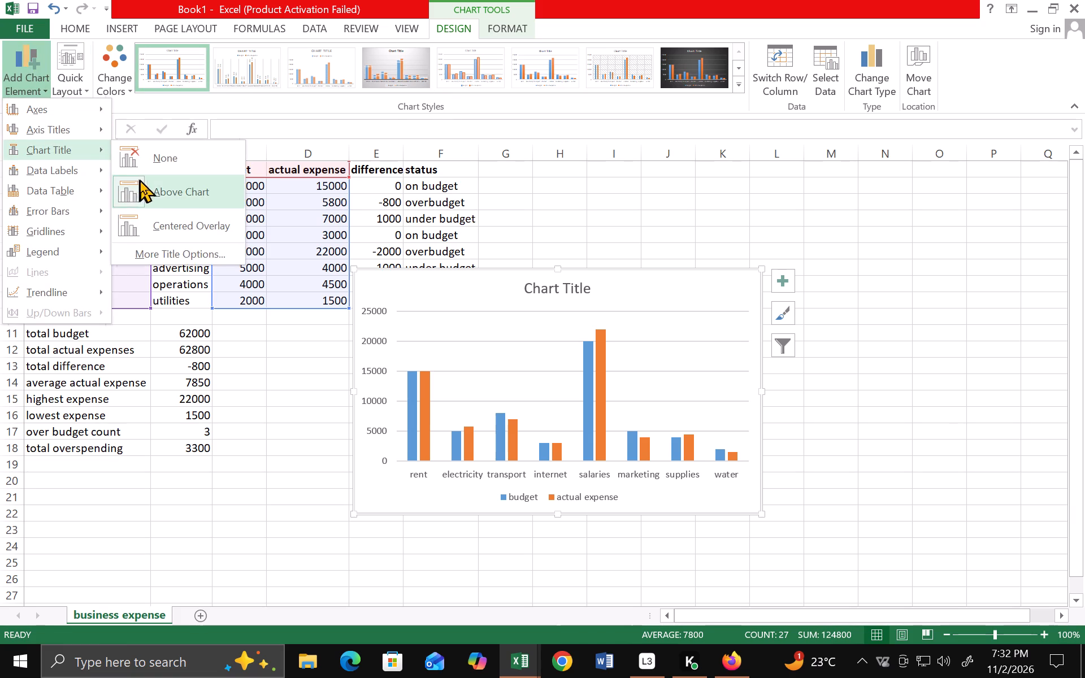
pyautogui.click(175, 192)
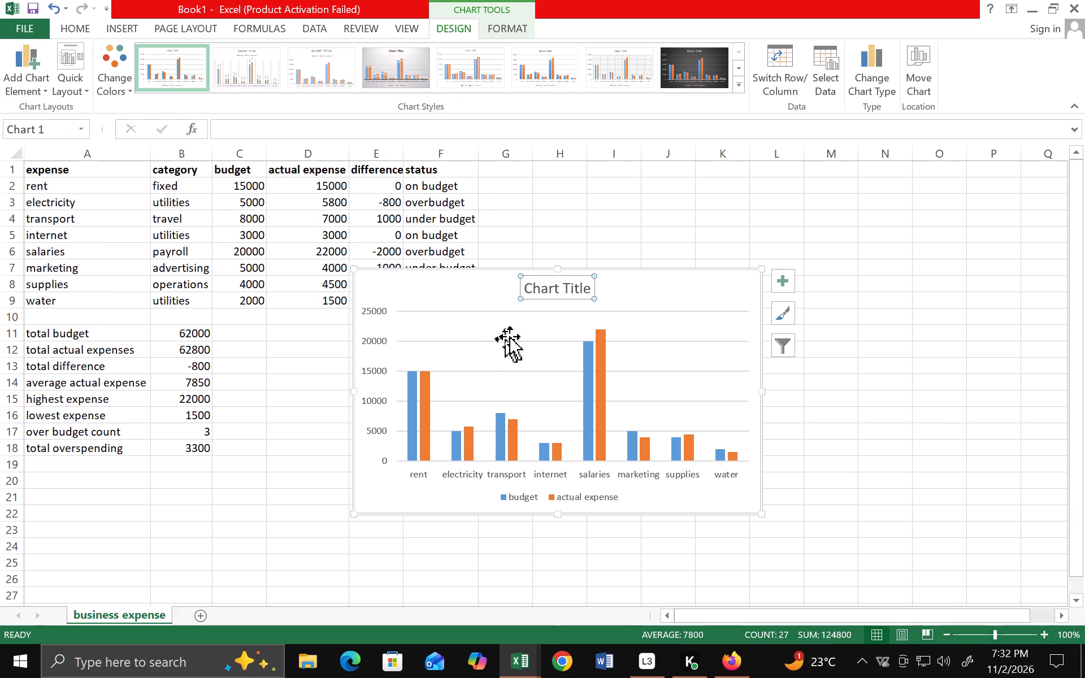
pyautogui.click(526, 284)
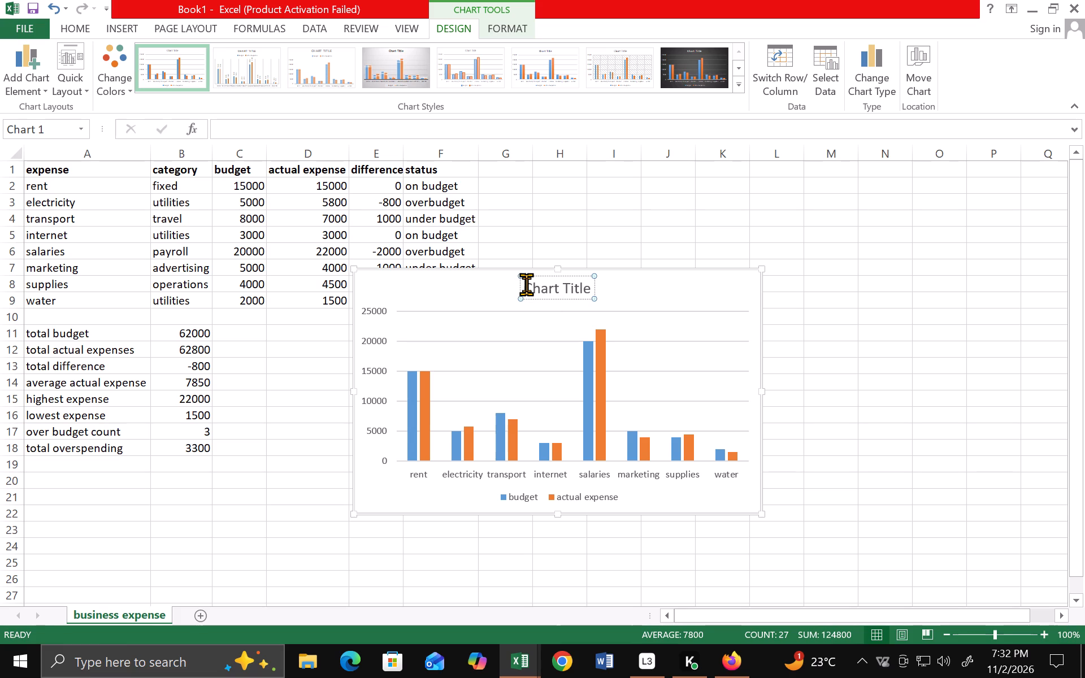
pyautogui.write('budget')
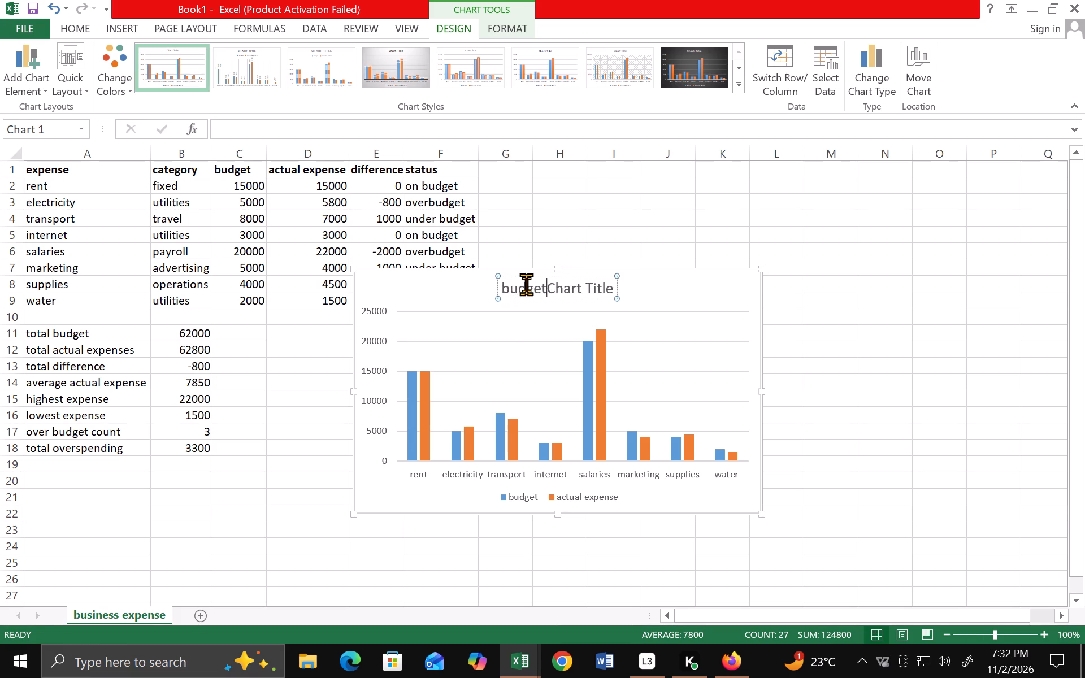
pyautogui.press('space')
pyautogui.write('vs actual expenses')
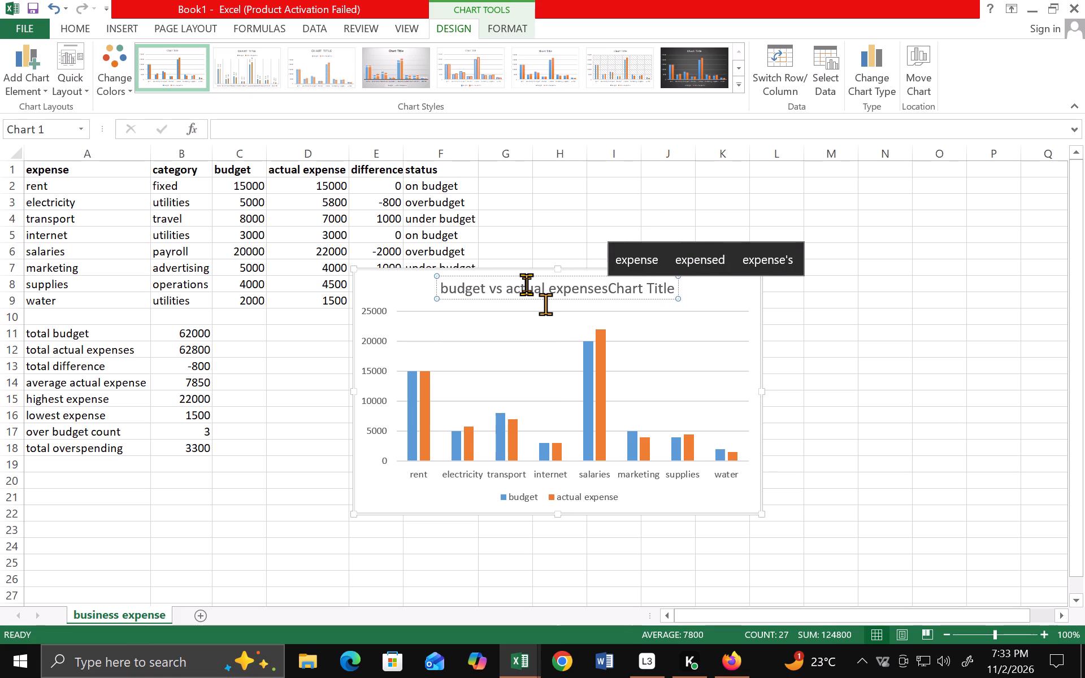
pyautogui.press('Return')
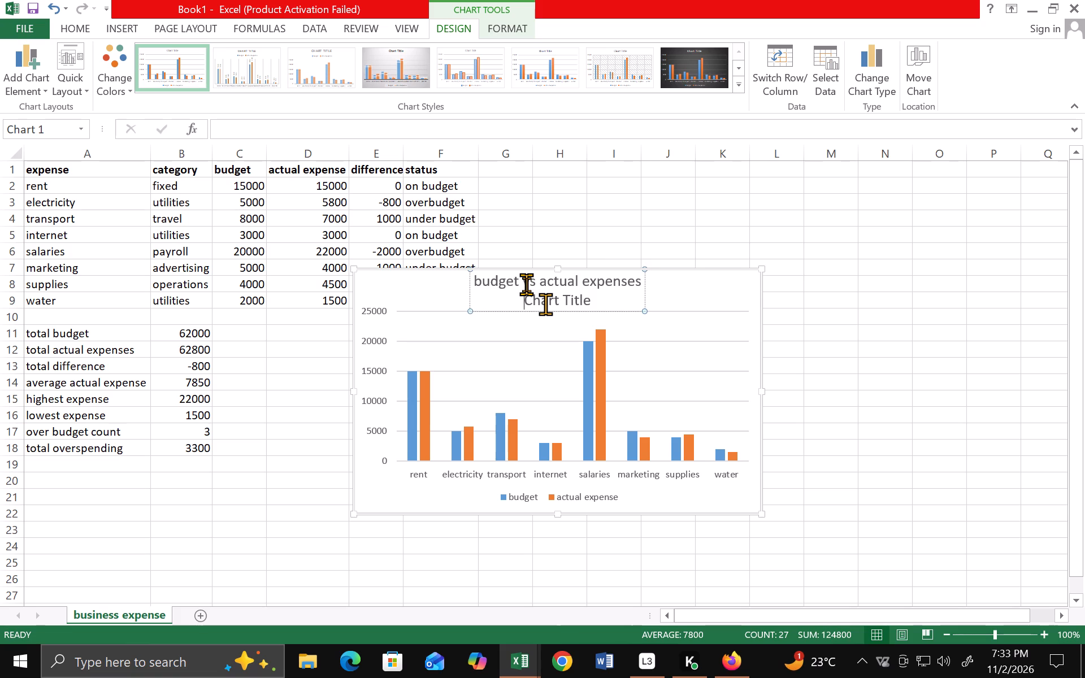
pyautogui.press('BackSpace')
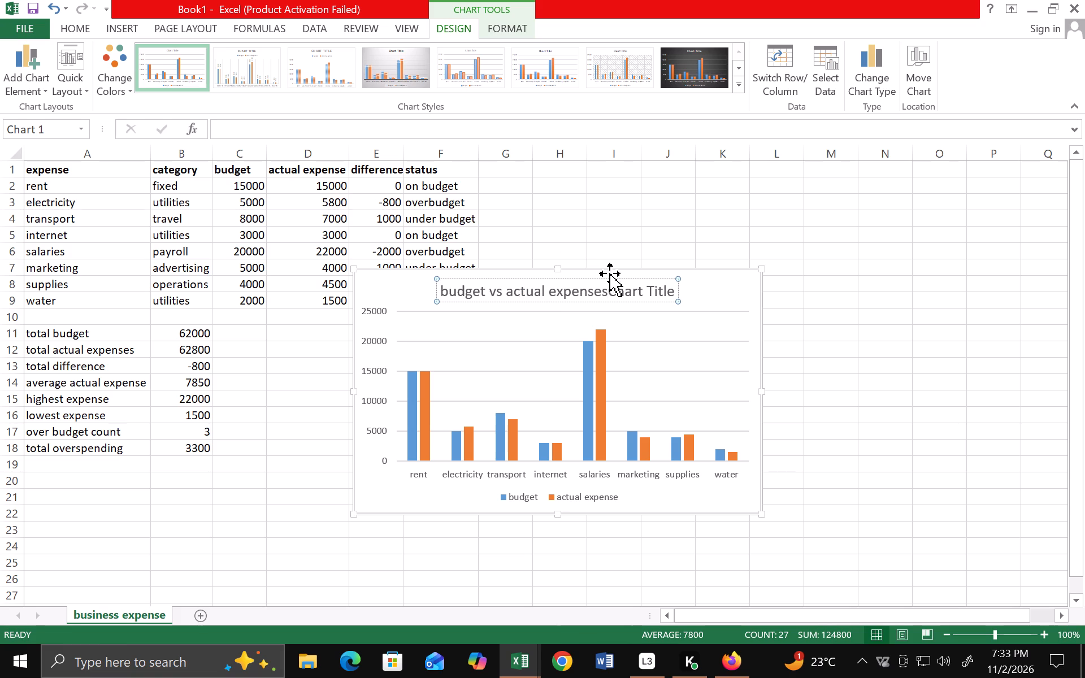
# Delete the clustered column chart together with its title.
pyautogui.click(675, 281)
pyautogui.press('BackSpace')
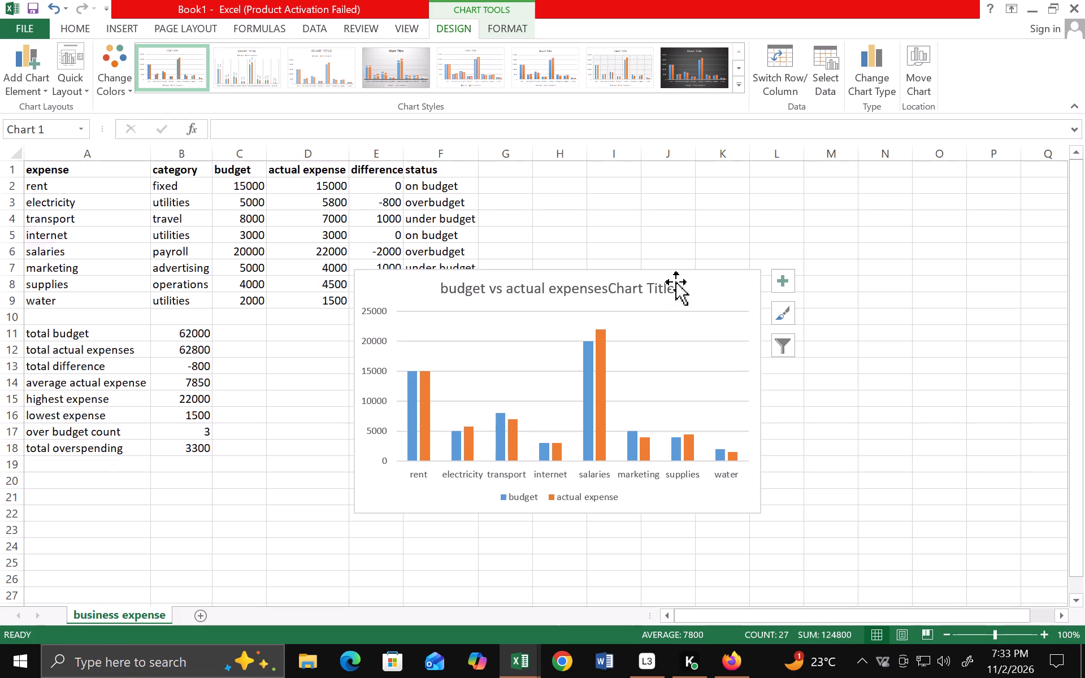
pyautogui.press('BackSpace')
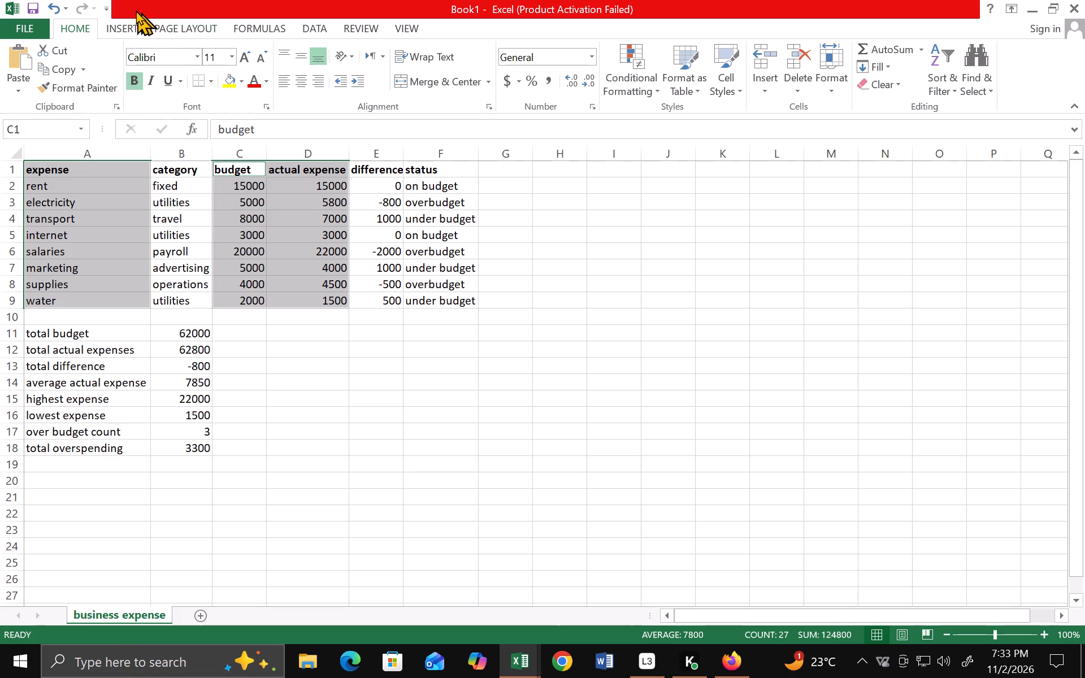
# Insert a 2-D clustered column chart comparing budget and actual expense for each expense item.
pyautogui.click(128, 26)
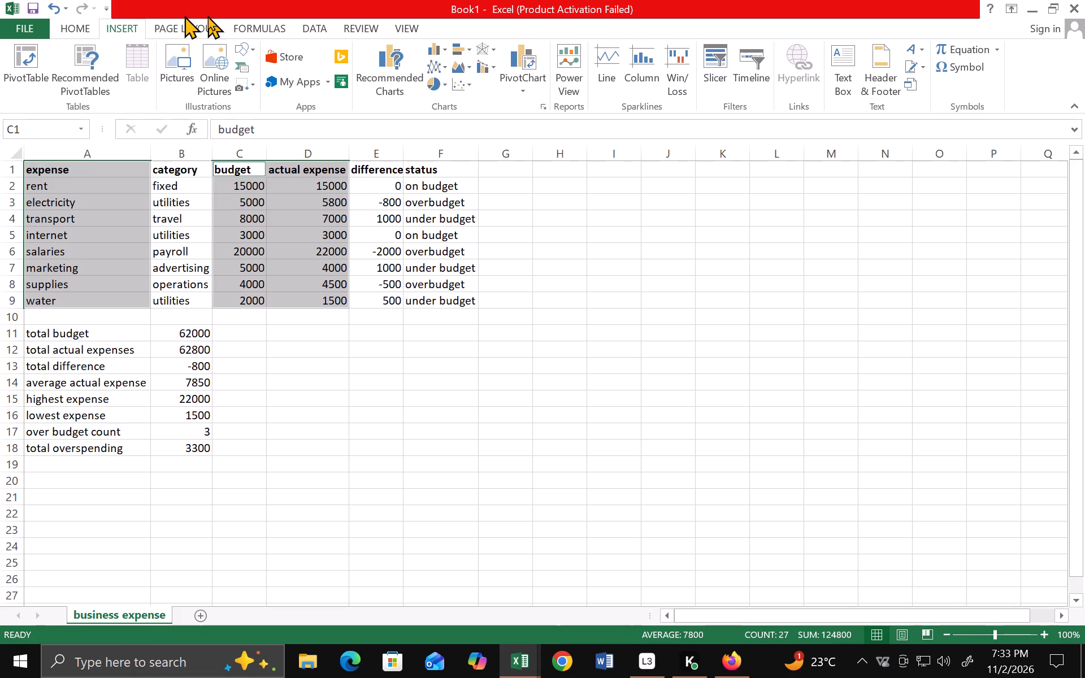
pyautogui.click(441, 48)
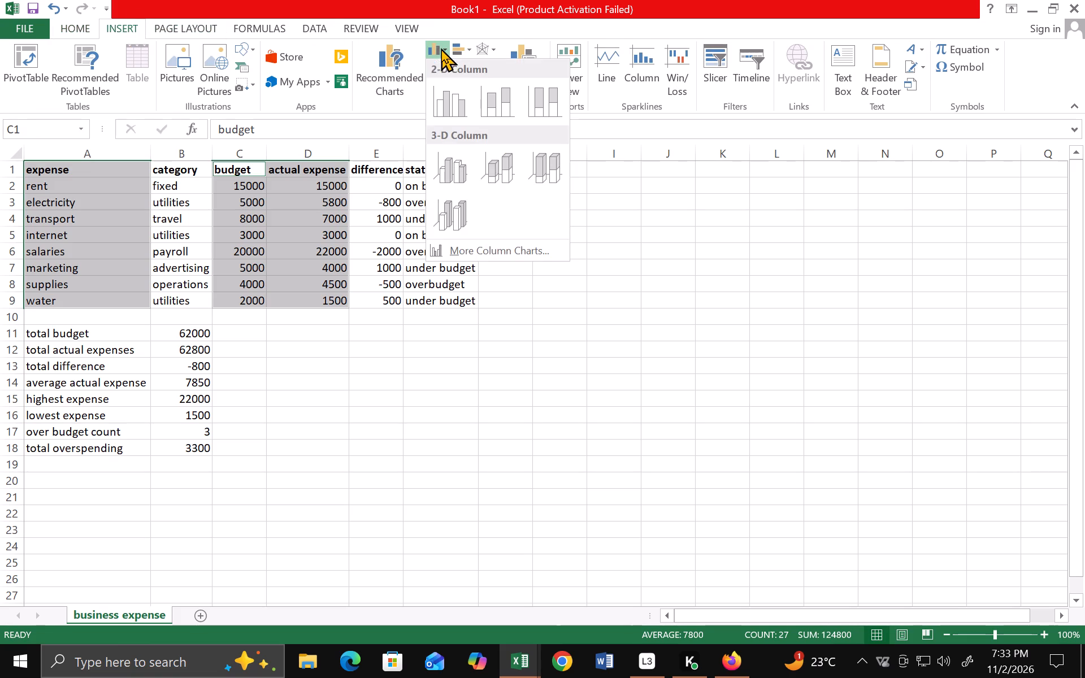
pyautogui.click(456, 98)
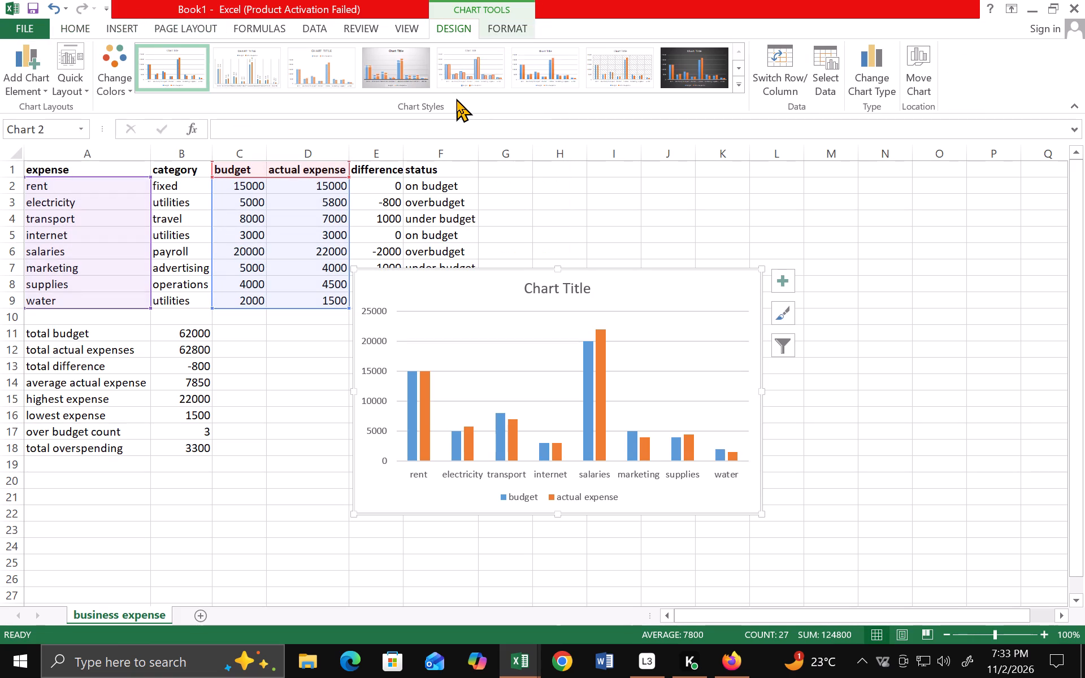
# Place the title above the clustered column chart and open its text for editing.
pyautogui.click(42, 77)
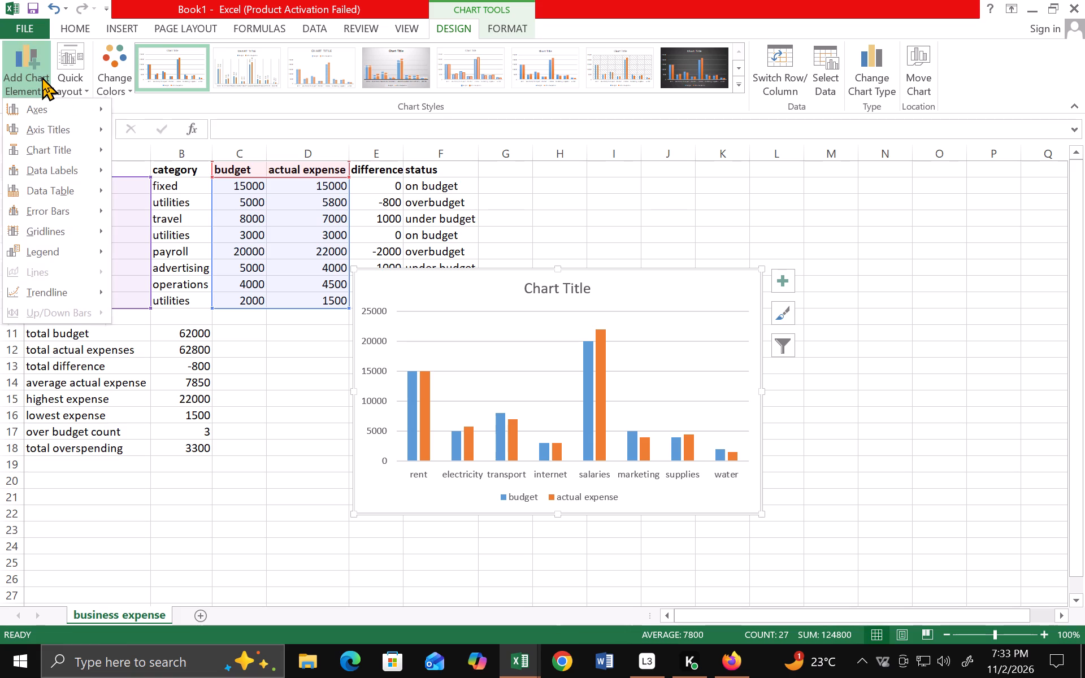
pyautogui.click(64, 150)
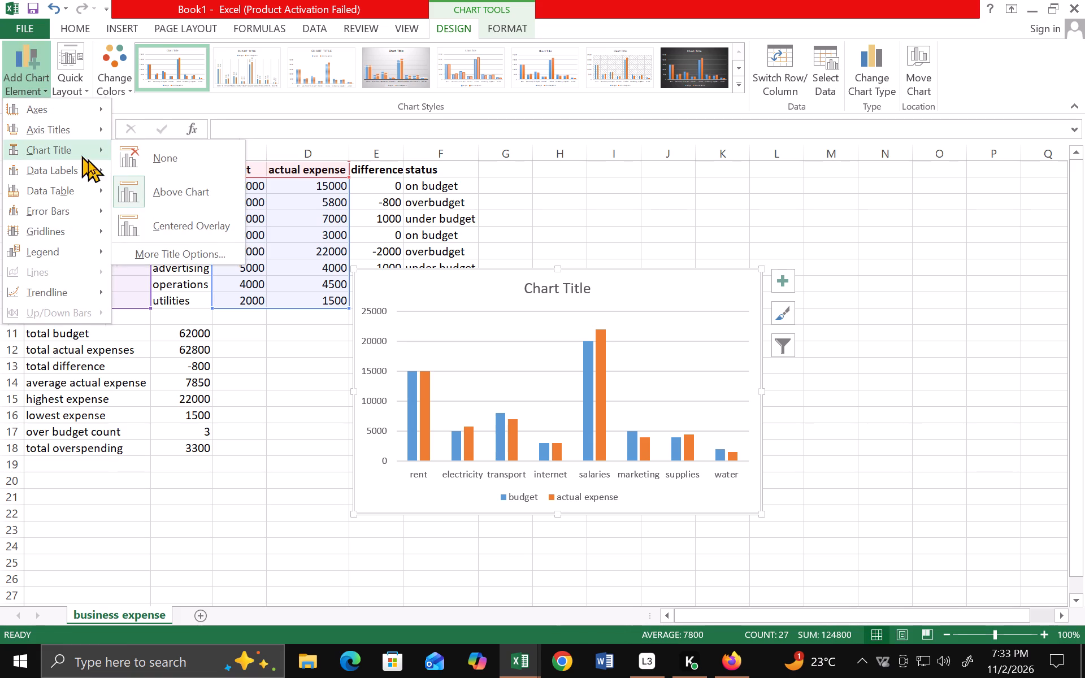
pyautogui.click(167, 195)
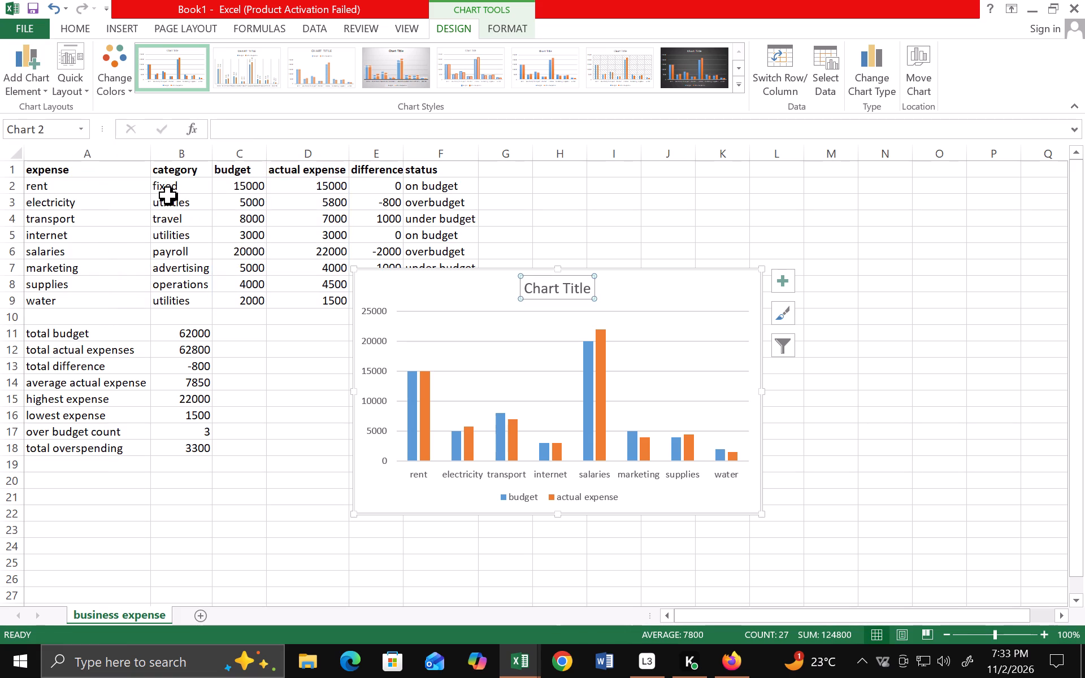
pyautogui.click(528, 285)
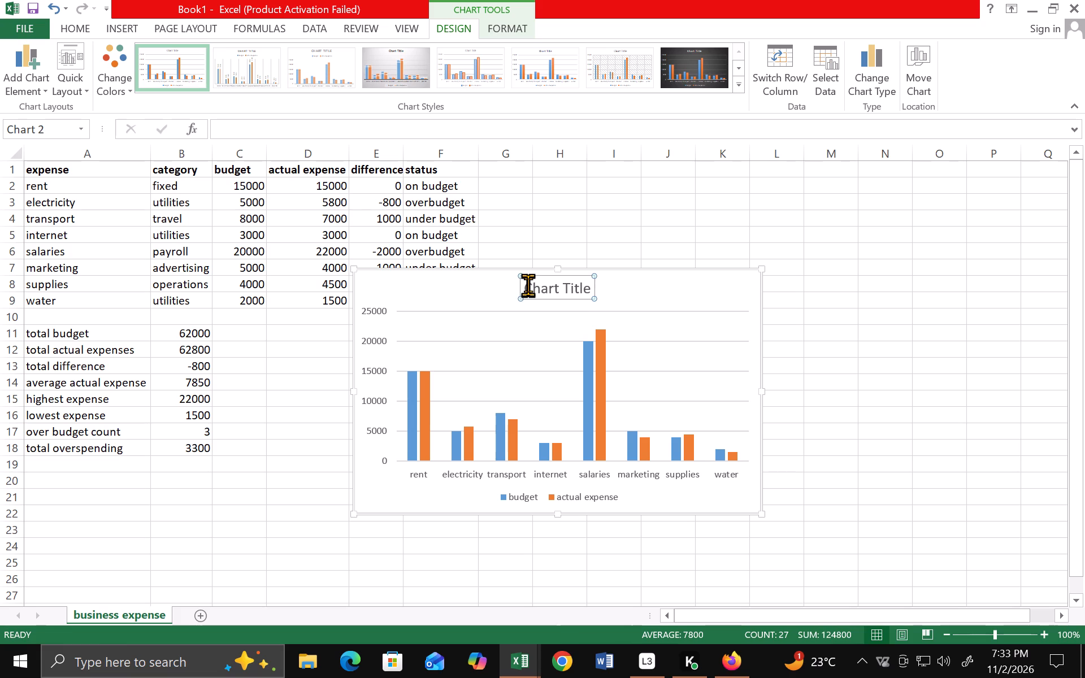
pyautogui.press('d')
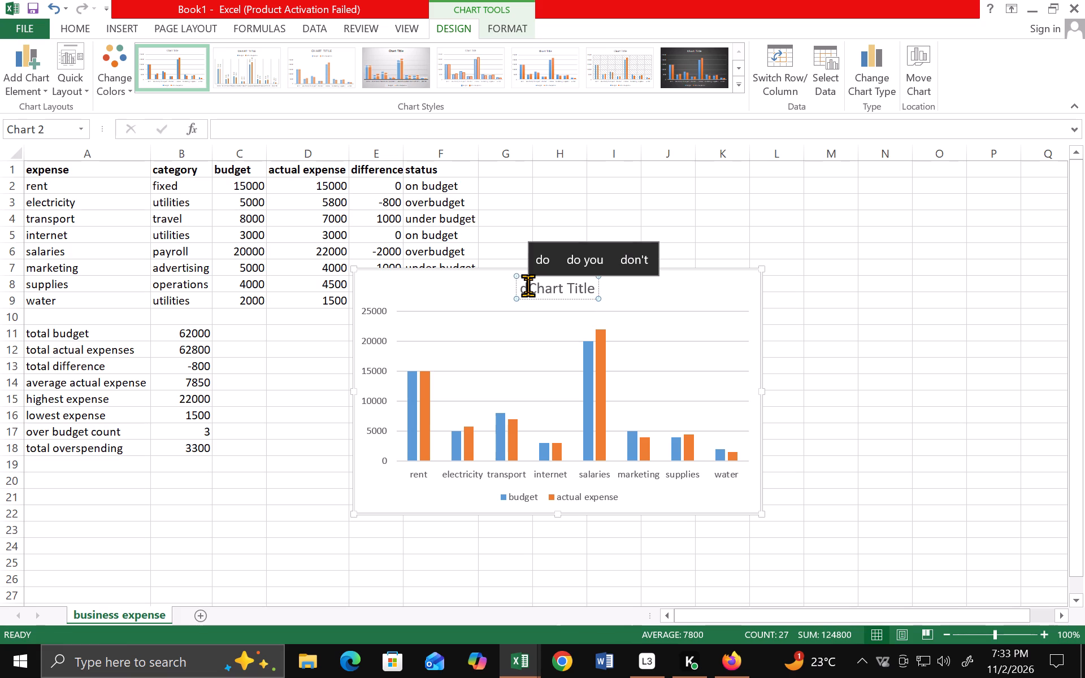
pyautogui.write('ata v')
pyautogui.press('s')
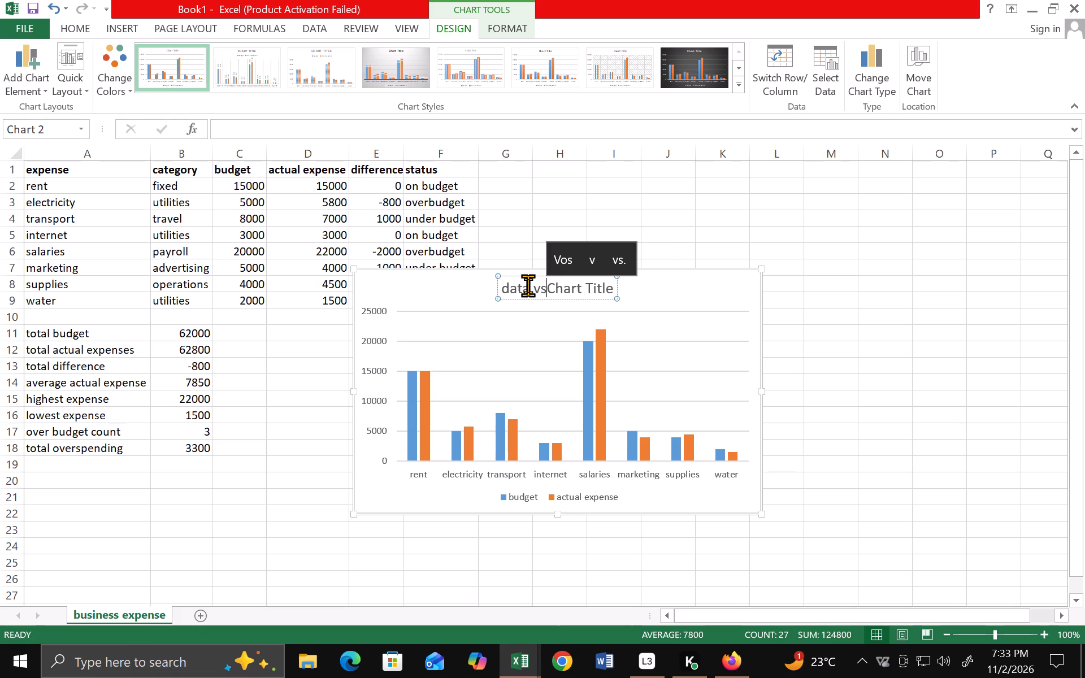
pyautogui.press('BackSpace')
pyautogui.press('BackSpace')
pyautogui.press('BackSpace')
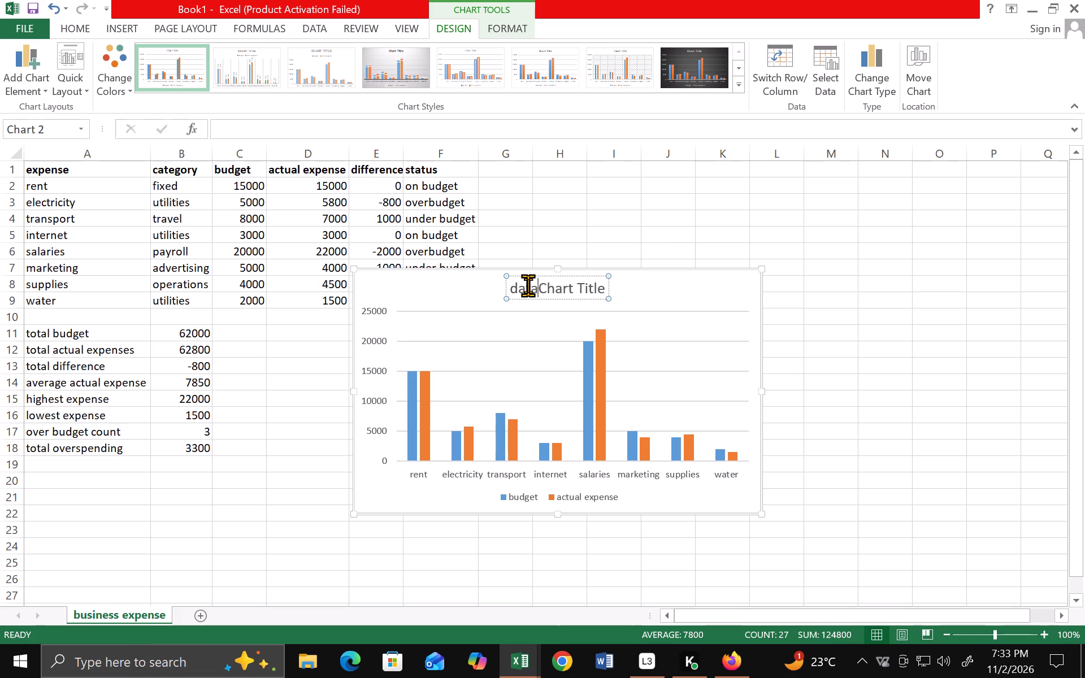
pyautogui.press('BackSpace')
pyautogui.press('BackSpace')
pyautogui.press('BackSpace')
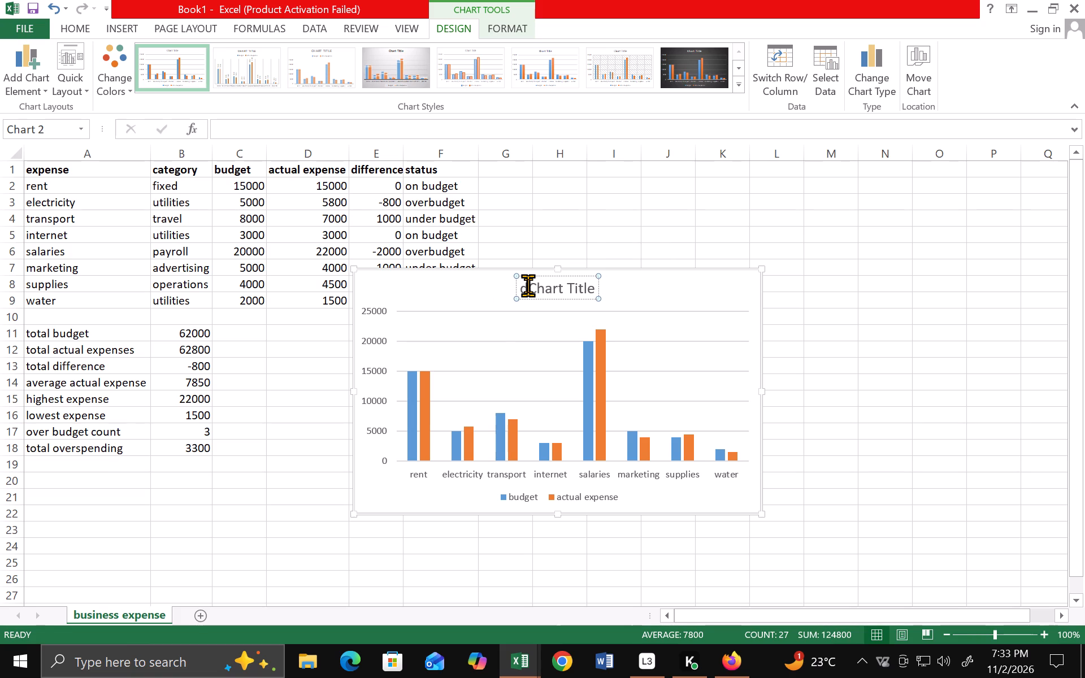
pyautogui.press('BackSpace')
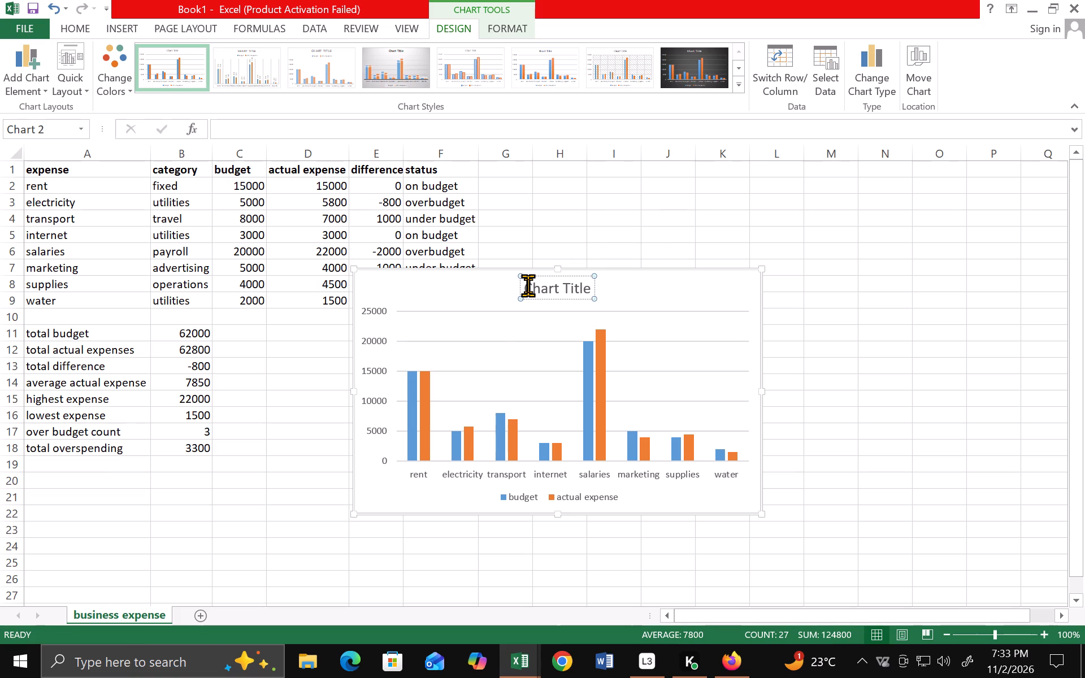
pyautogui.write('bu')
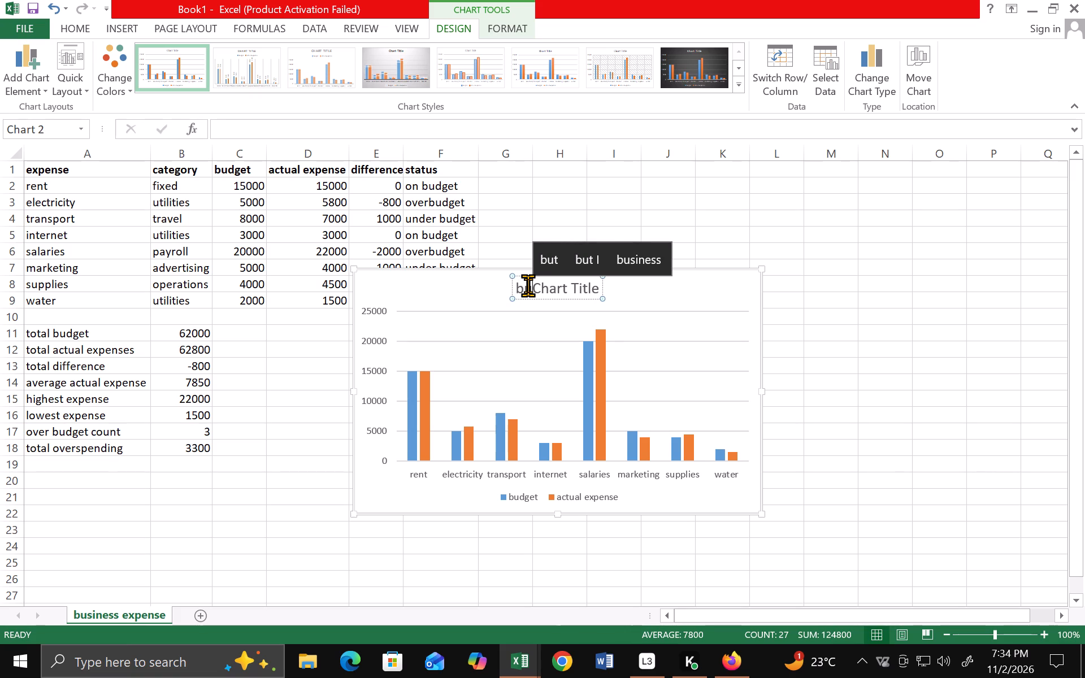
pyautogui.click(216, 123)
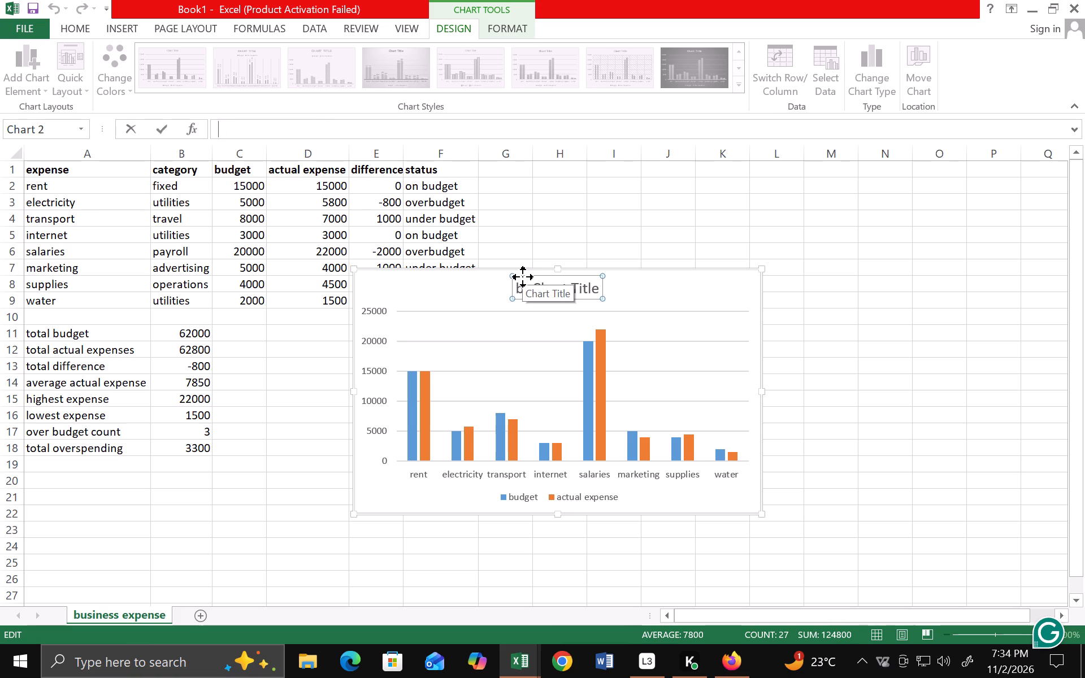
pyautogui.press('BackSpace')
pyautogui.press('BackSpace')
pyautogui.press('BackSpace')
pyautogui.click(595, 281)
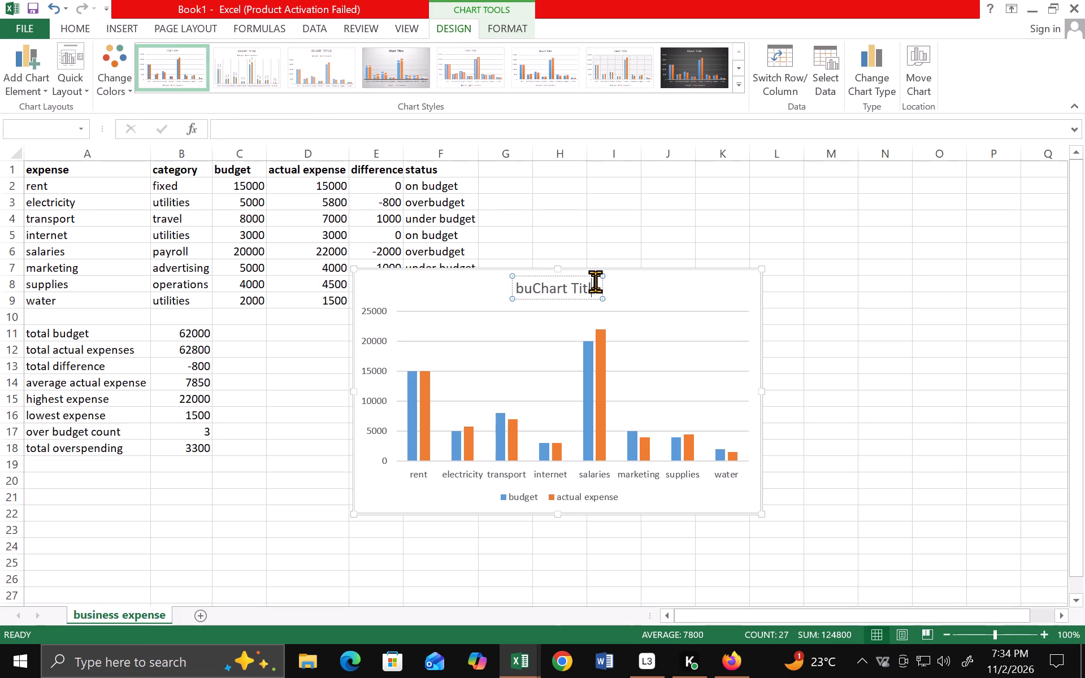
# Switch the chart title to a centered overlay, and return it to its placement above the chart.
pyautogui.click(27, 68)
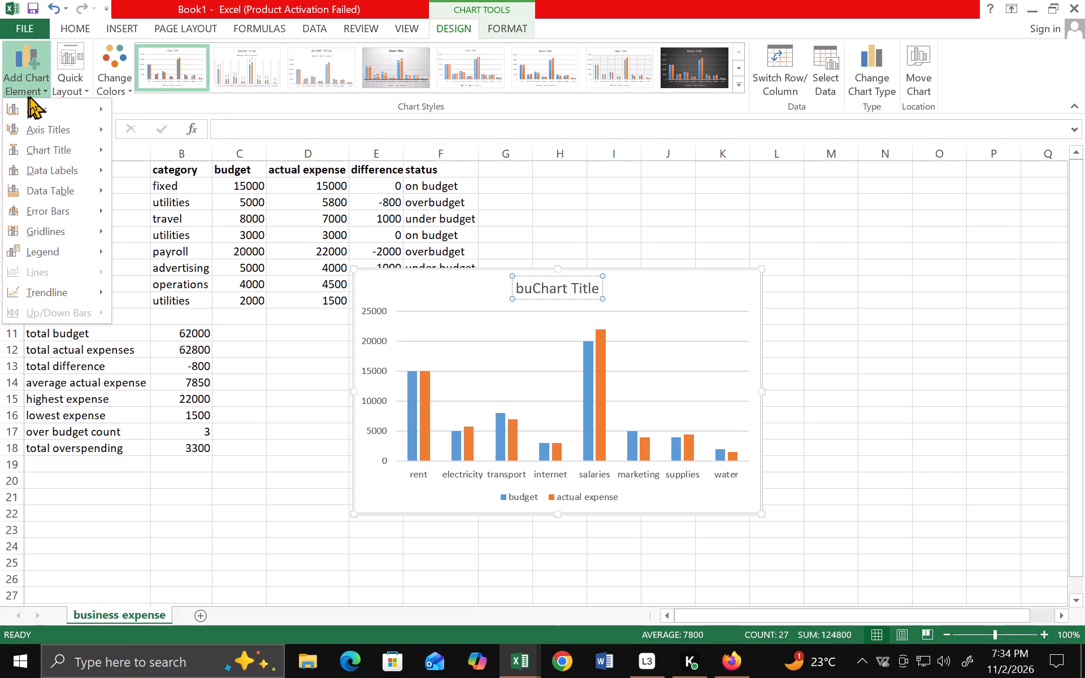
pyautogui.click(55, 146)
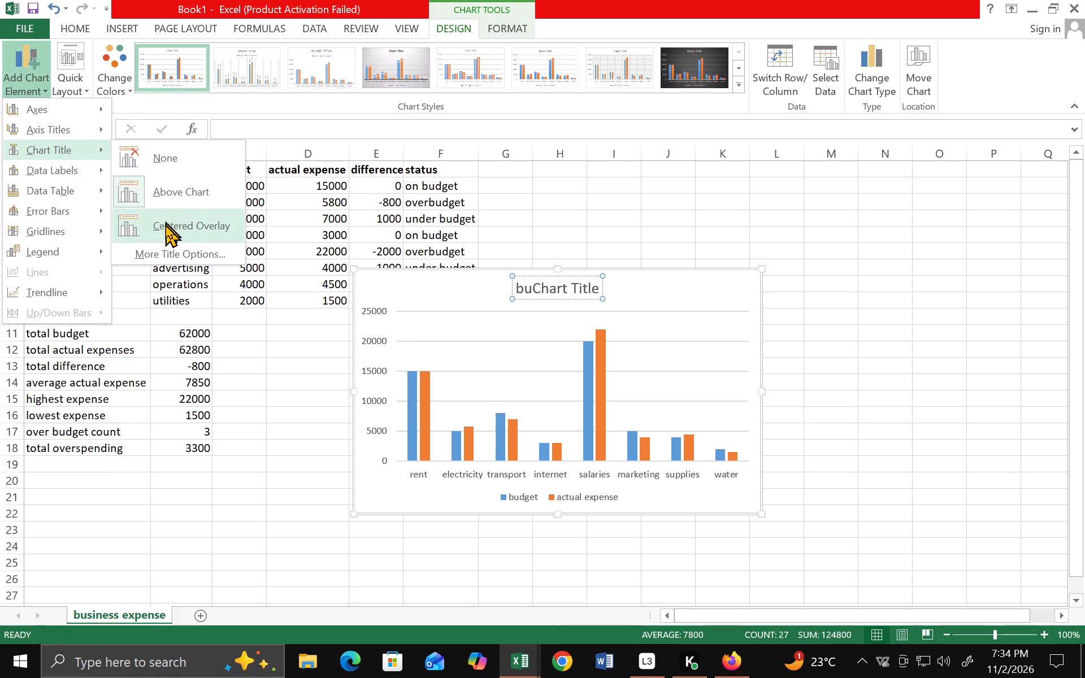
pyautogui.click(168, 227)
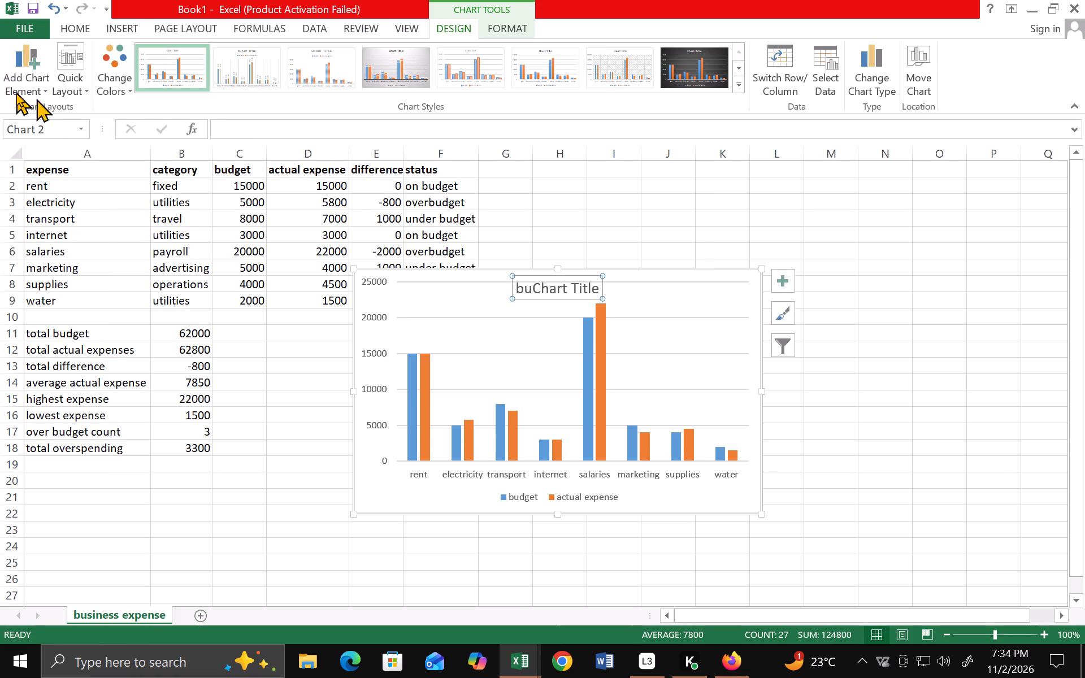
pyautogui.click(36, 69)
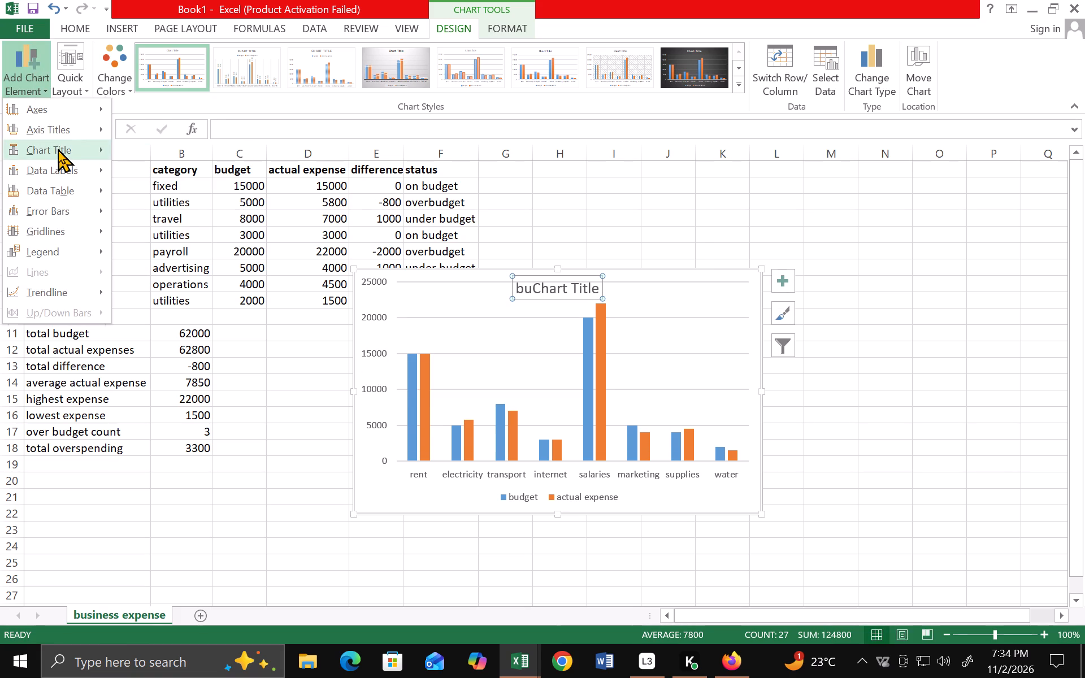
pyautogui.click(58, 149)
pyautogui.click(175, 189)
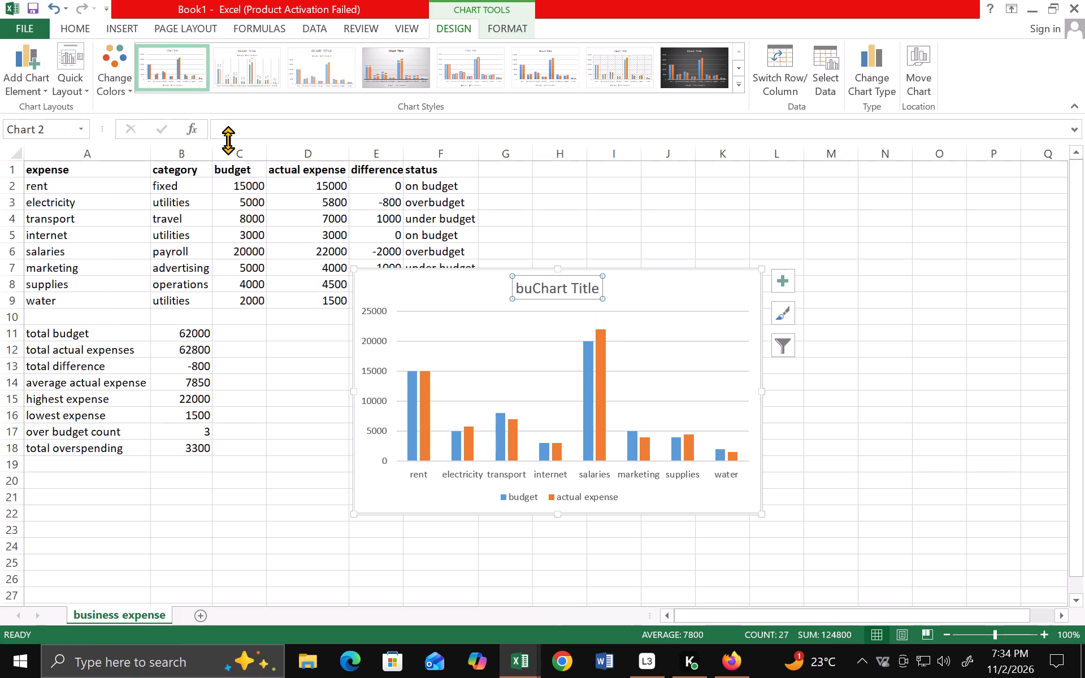
# Replace the whole chart title text with "budget vs actual expenses".
pyautogui.click(223, 125)
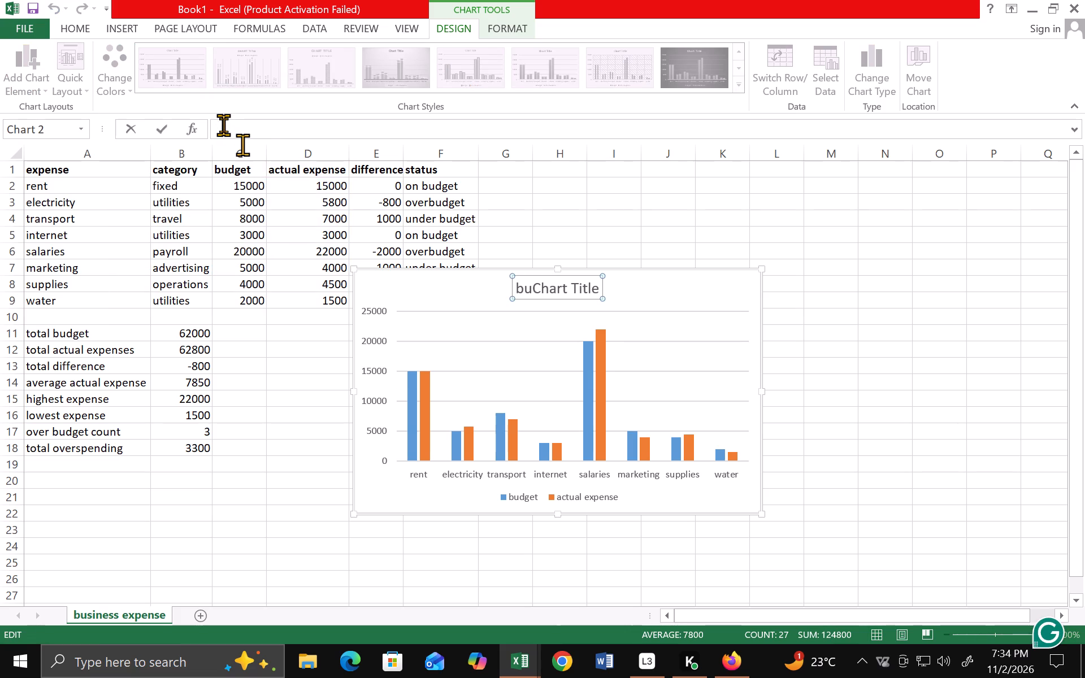
pyautogui.press('d')
pyautogui.press('BackSpace')
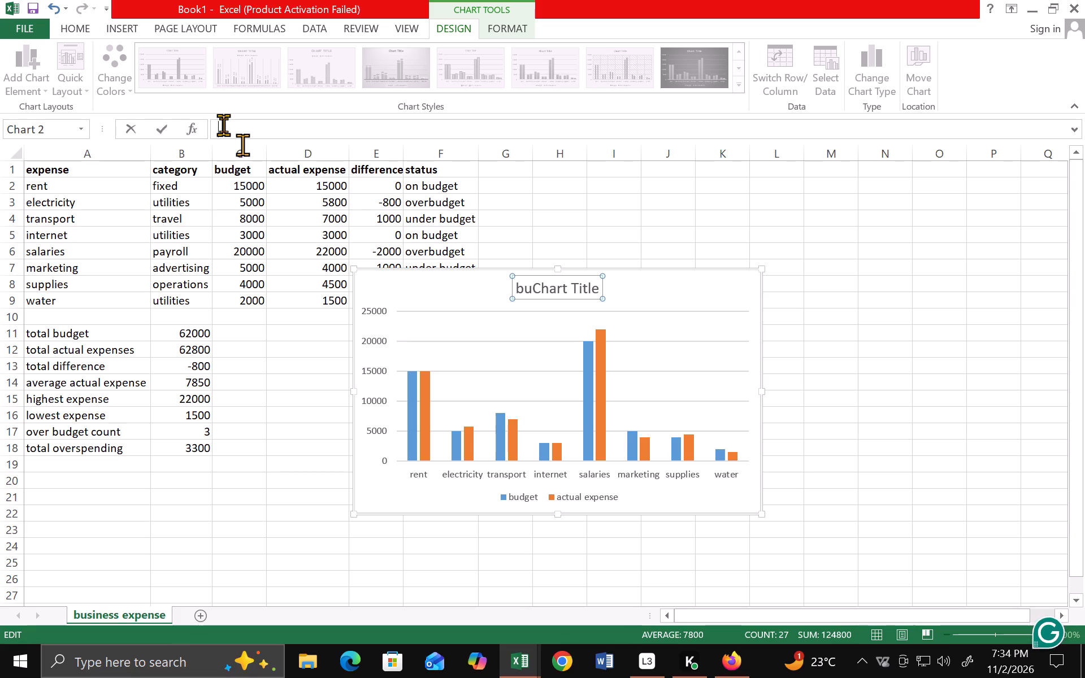
pyautogui.write('budget')
pyautogui.press('space')
pyautogui.write('vs')
pyautogui.press('space')
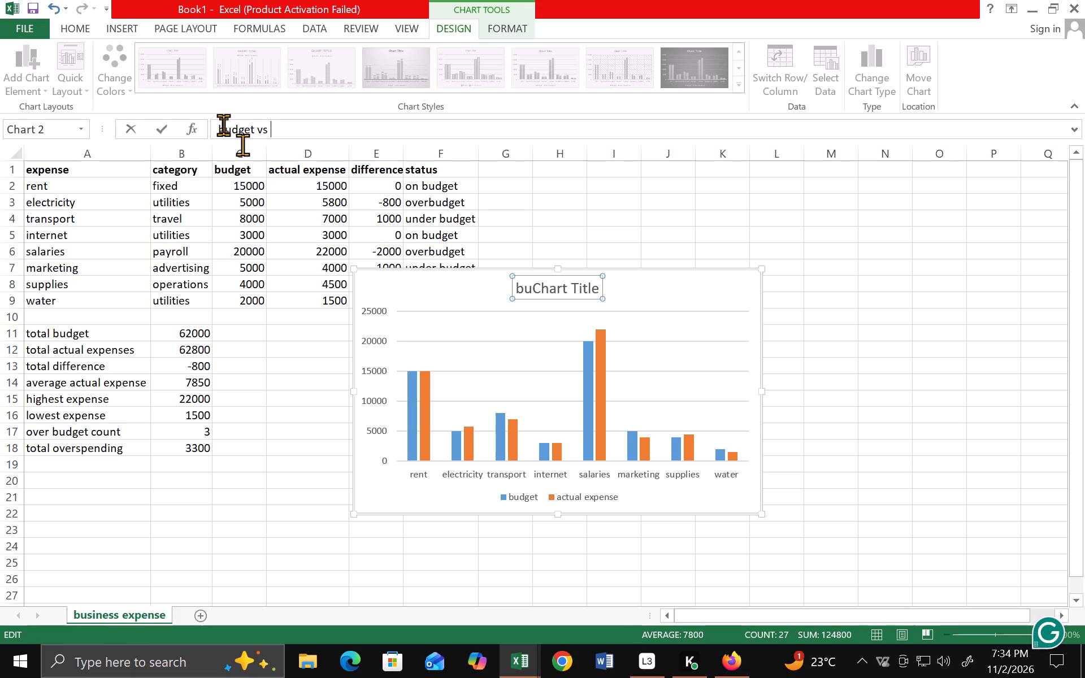
pyautogui.write('actual')
pyautogui.press('space')
pyautogui.write('expenses')
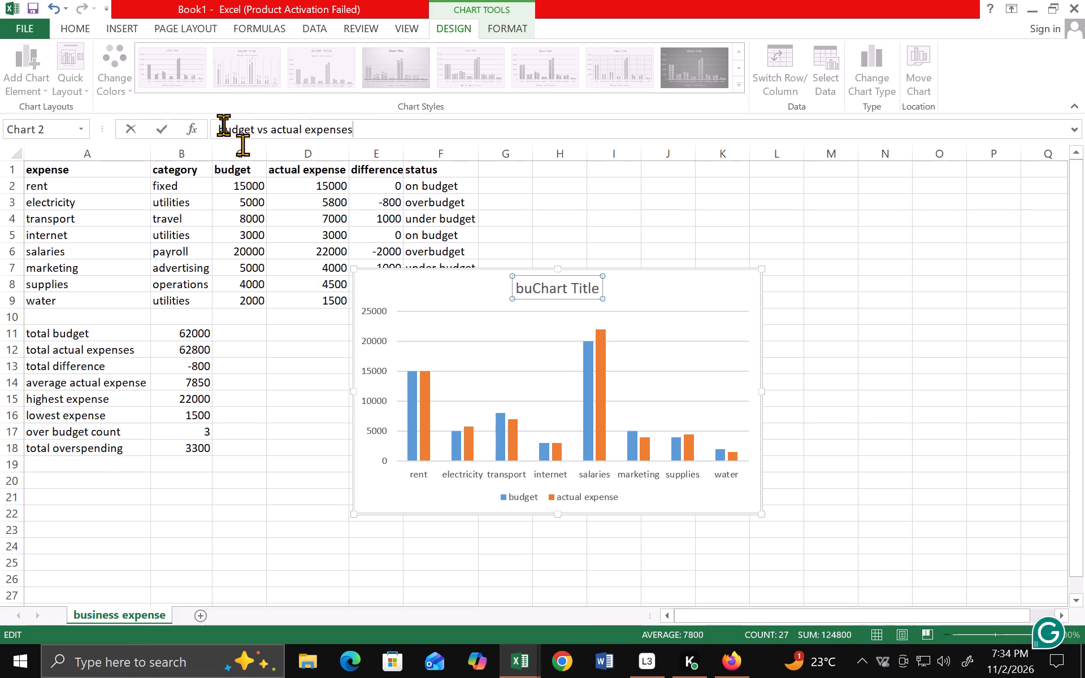
pyautogui.press('Return')
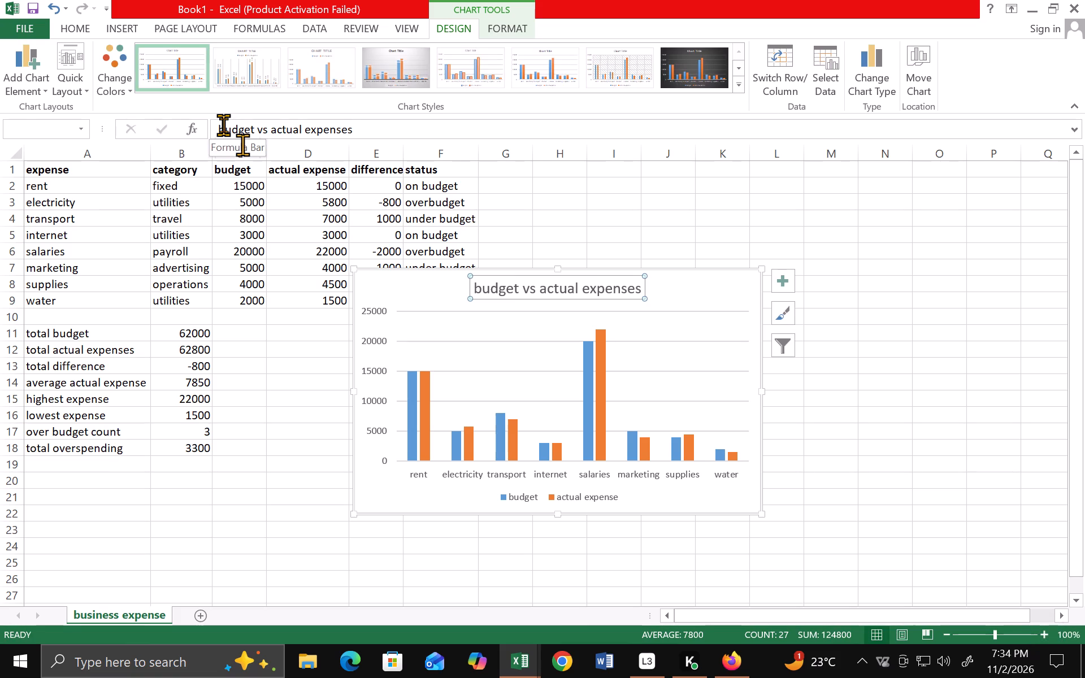
pyautogui.click(178, 58)
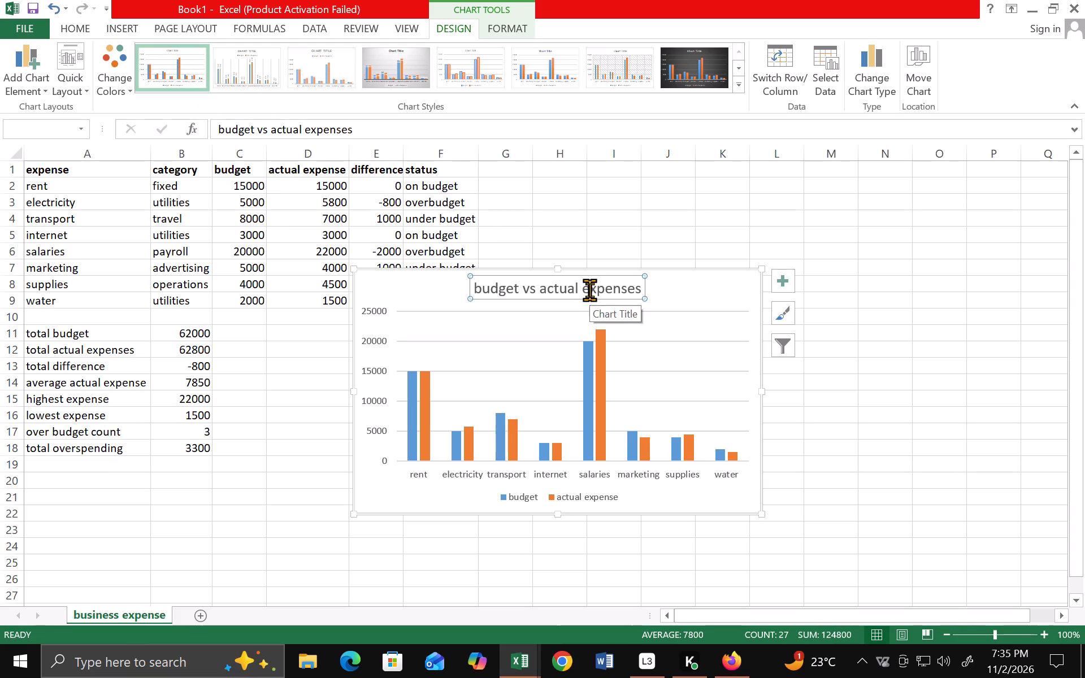
# Give the chart title box a black outline and deselect the chart.
pyautogui.rightClick(646, 292)
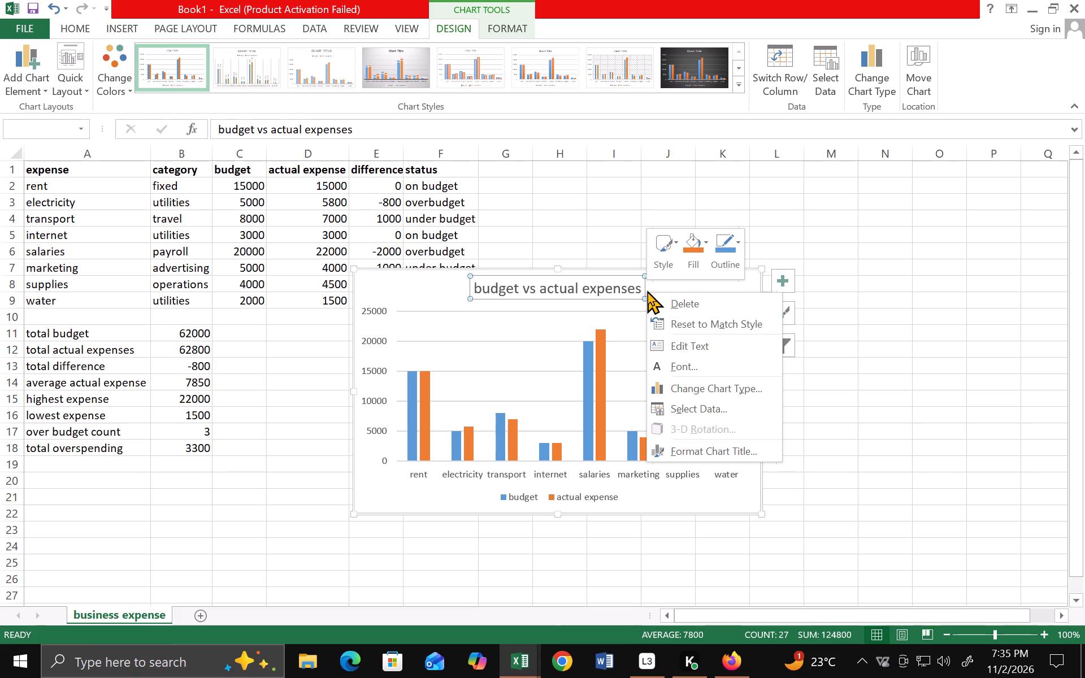
pyautogui.click(727, 254)
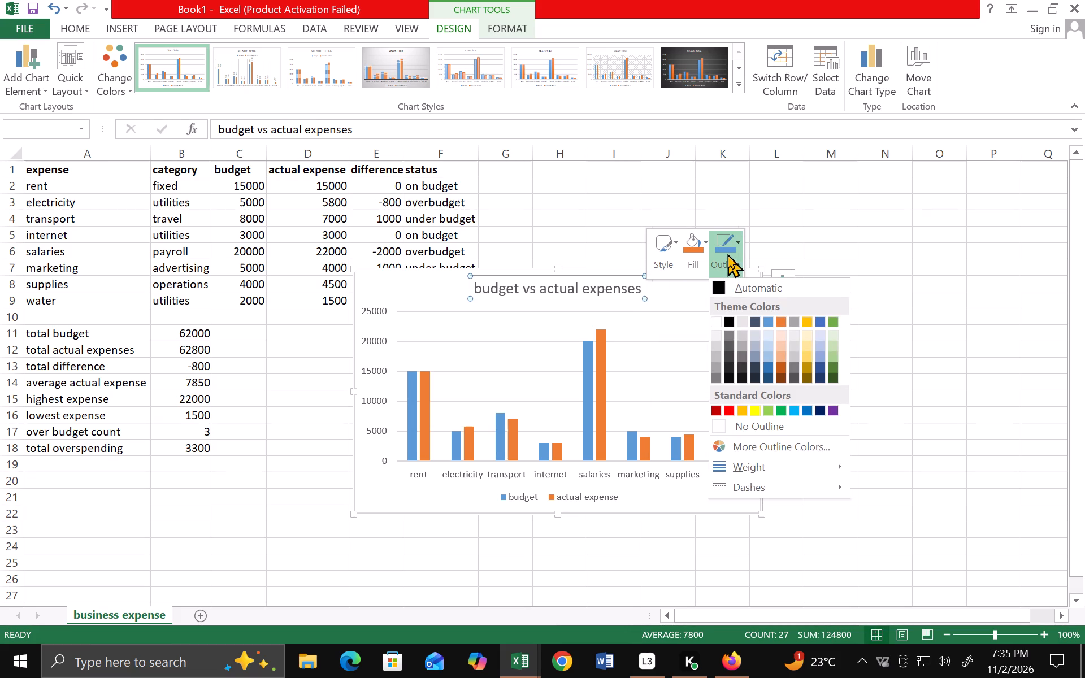
pyautogui.click(728, 318)
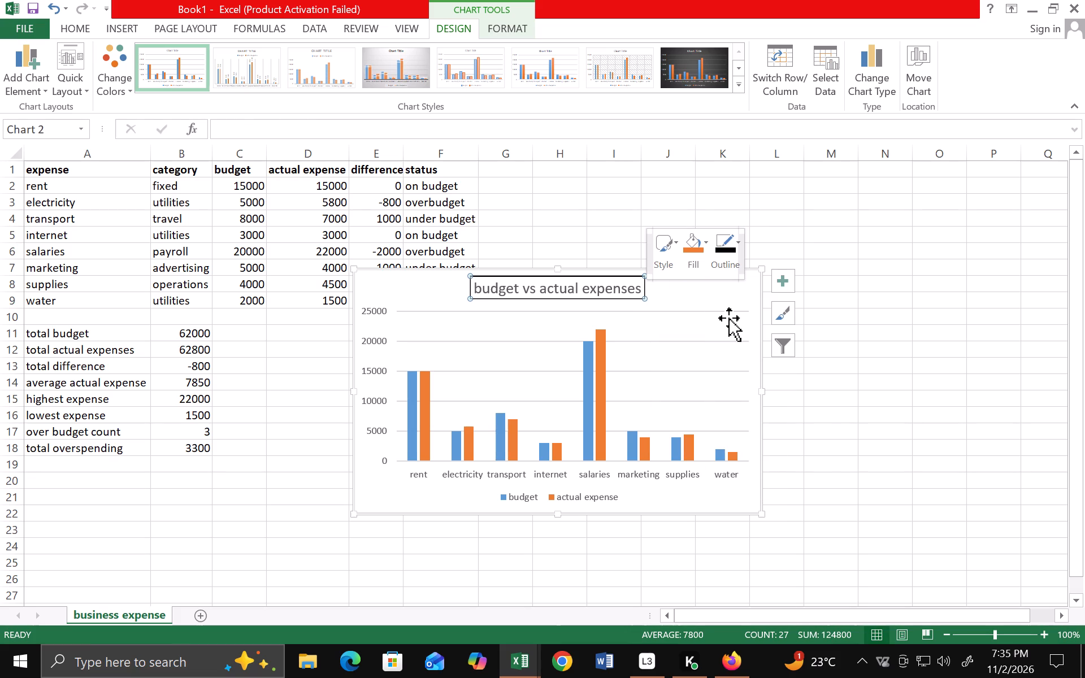
pyautogui.click(664, 311)
pyautogui.click(895, 420)
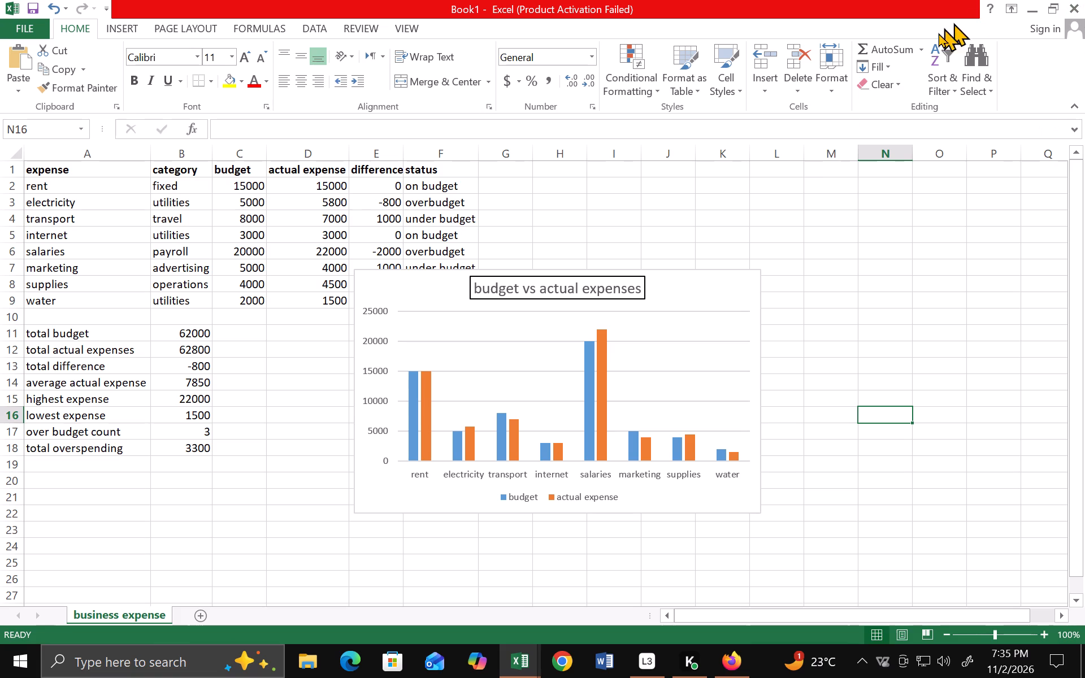
# Add data labels to the budget and actual expense columns of the chart.
pyautogui.click(730, 281)
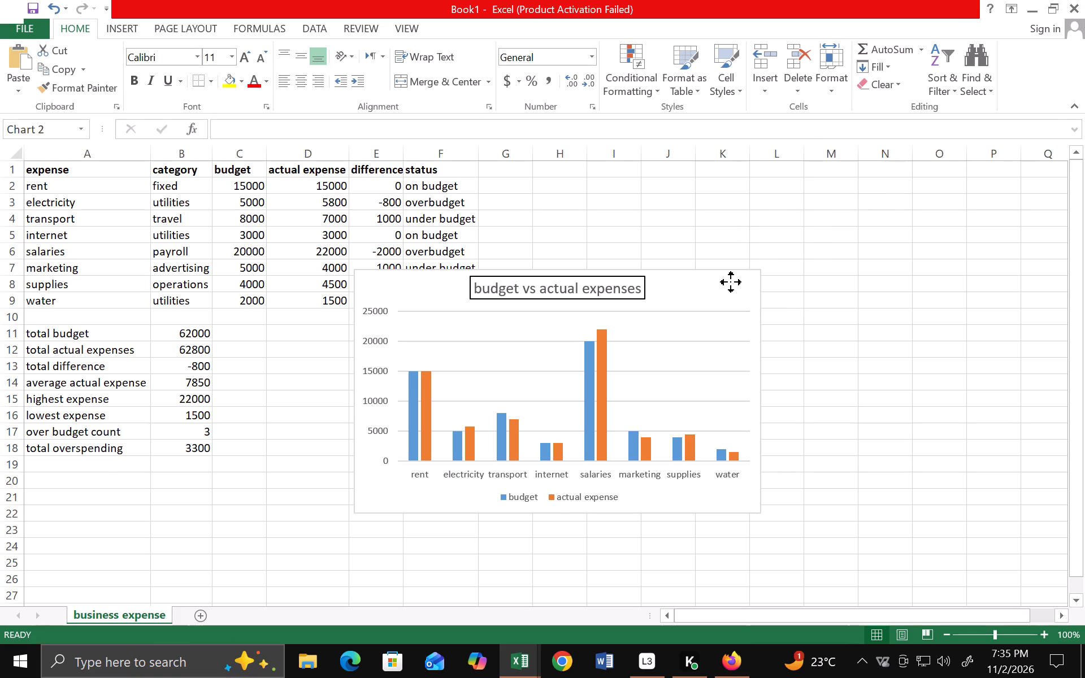
pyautogui.click(787, 280)
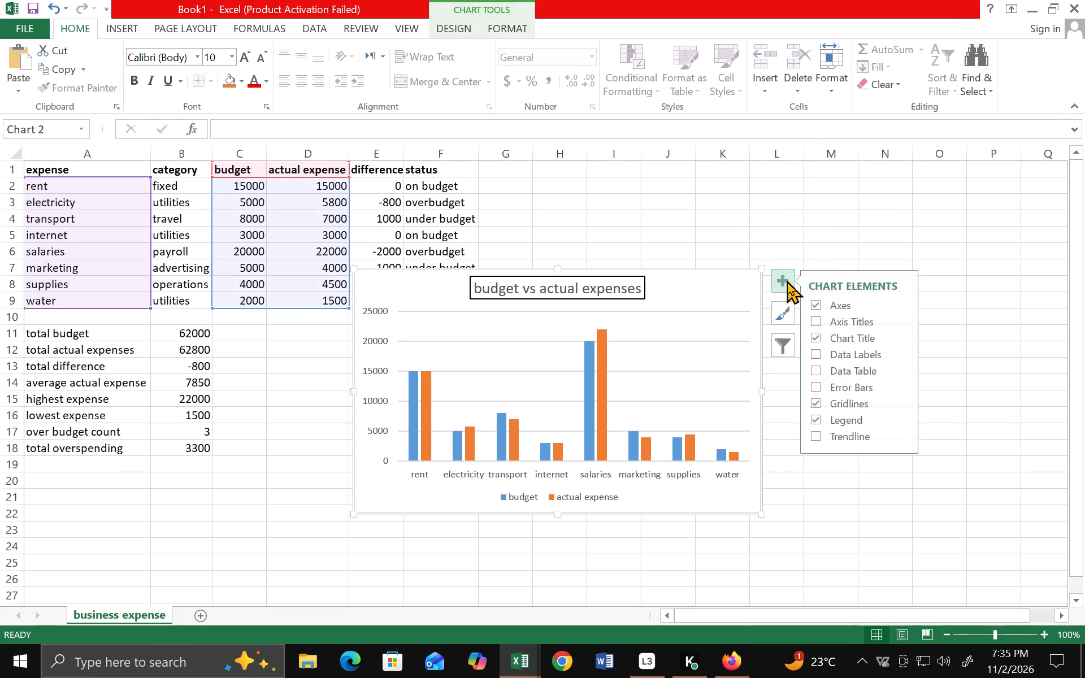
pyautogui.click(819, 352)
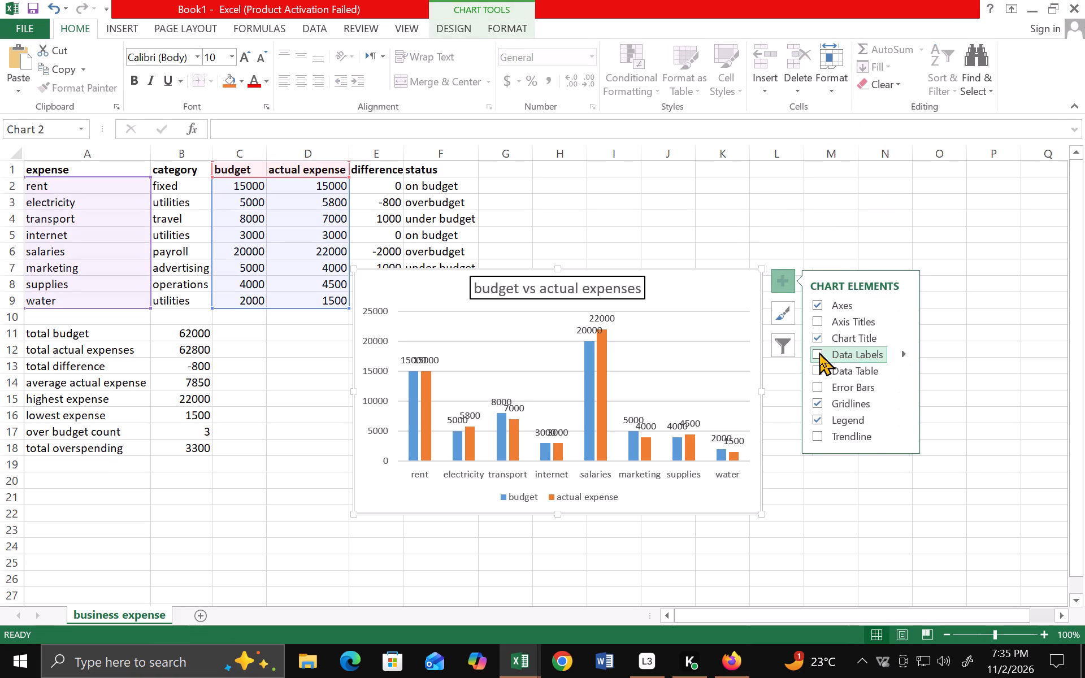
pyautogui.click(878, 534)
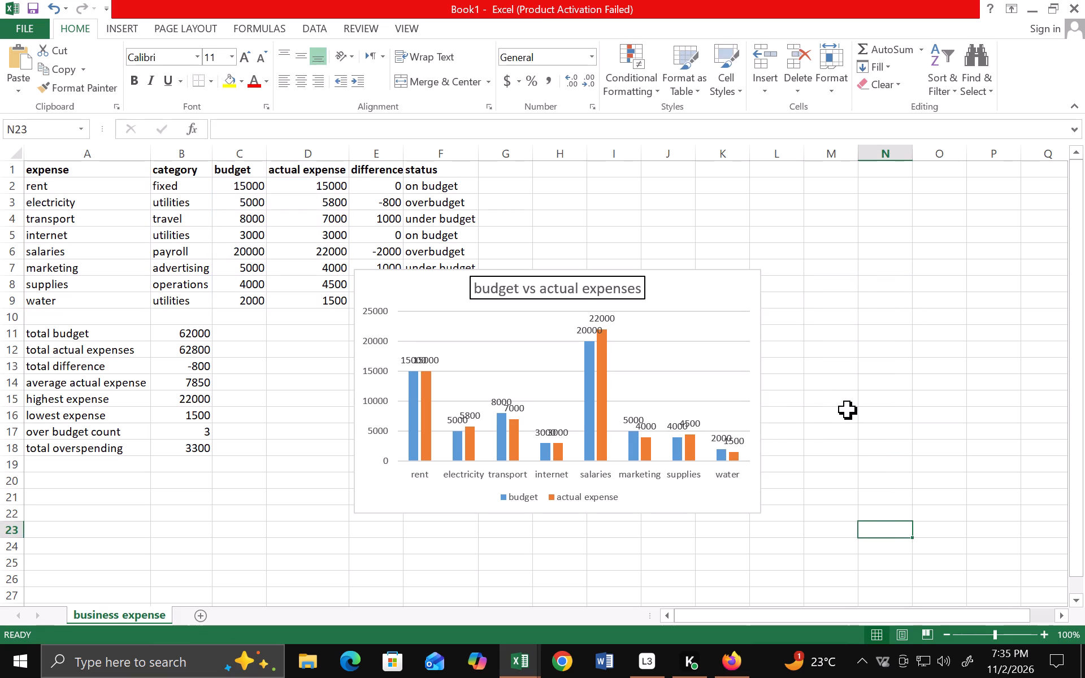
# Make the chart title "budget vs actual expenses" bold.
pyautogui.rightClick(566, 278)
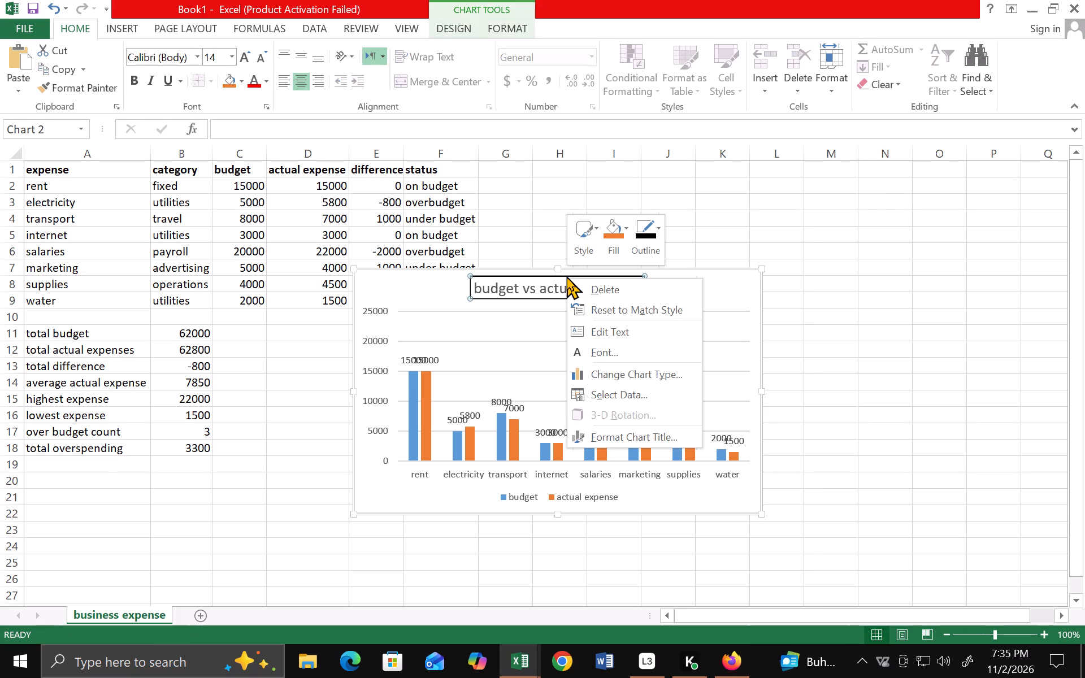
pyautogui.click(133, 79)
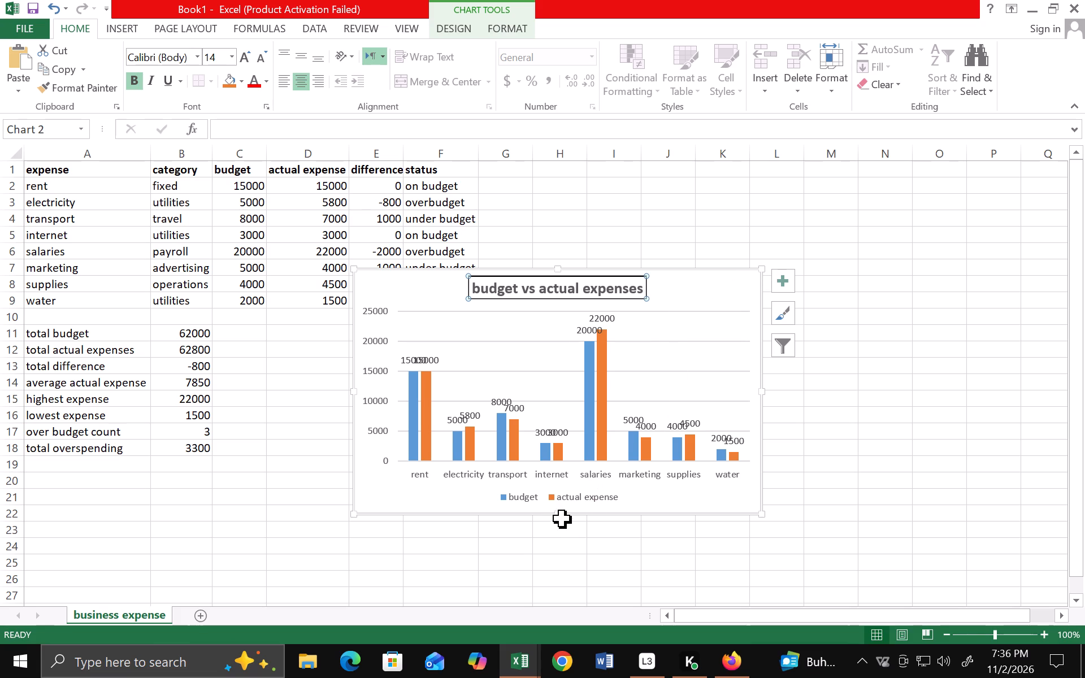
# Move the chart down into the empty area below the expense table, beside the summary figures.
pyautogui.moveTo(563, 515); pyautogui.dragTo(583, 615)
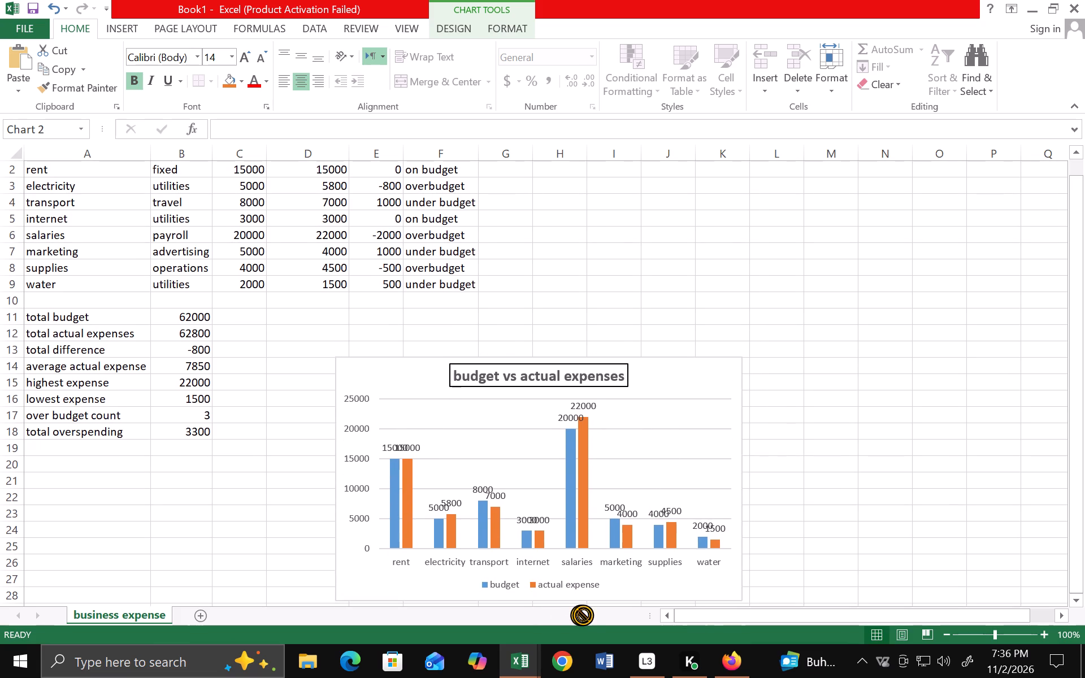
pyautogui.moveTo(583, 615); pyautogui.dragTo(592, 615)
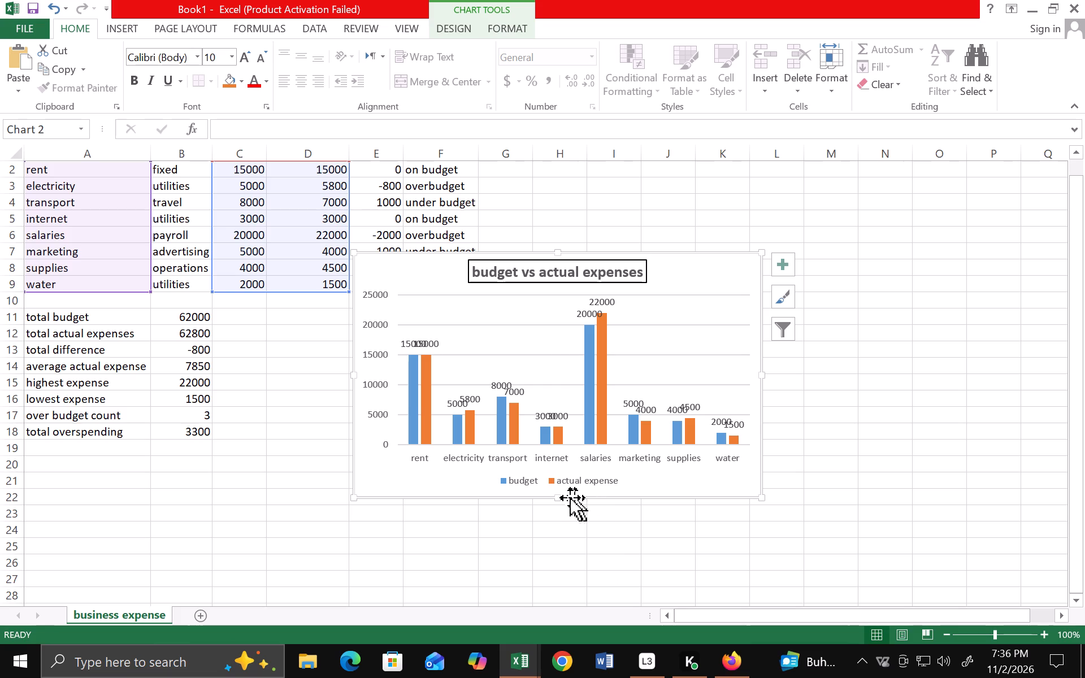
pyautogui.moveTo(561, 494); pyautogui.dragTo(553, 568)
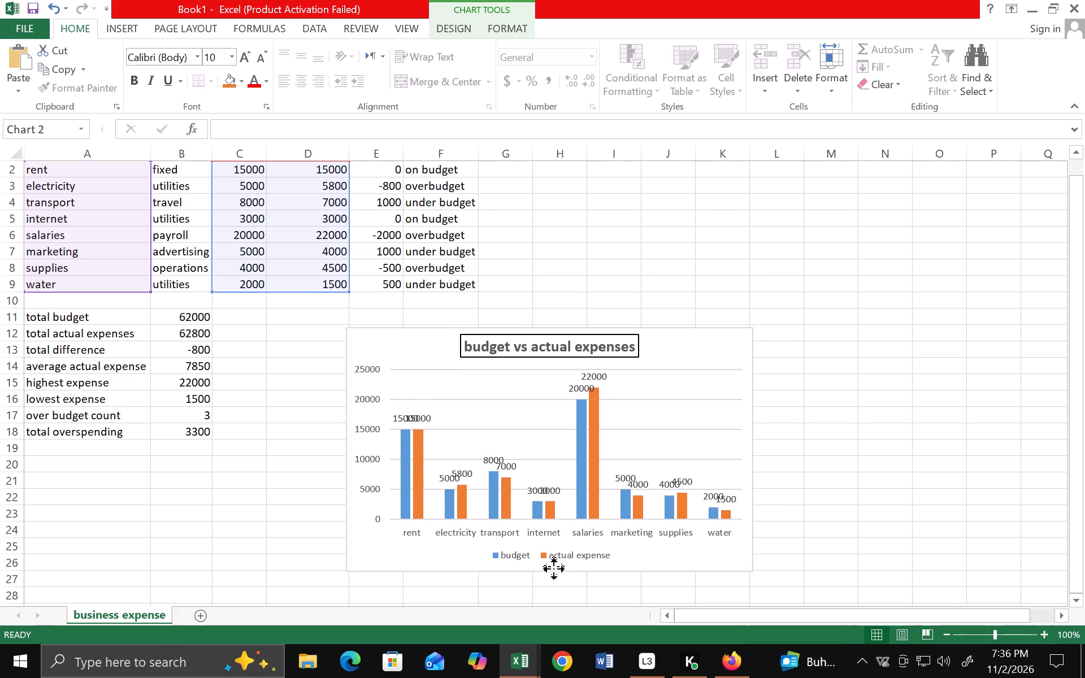
pyautogui.moveTo(553, 568); pyautogui.dragTo(550, 597)
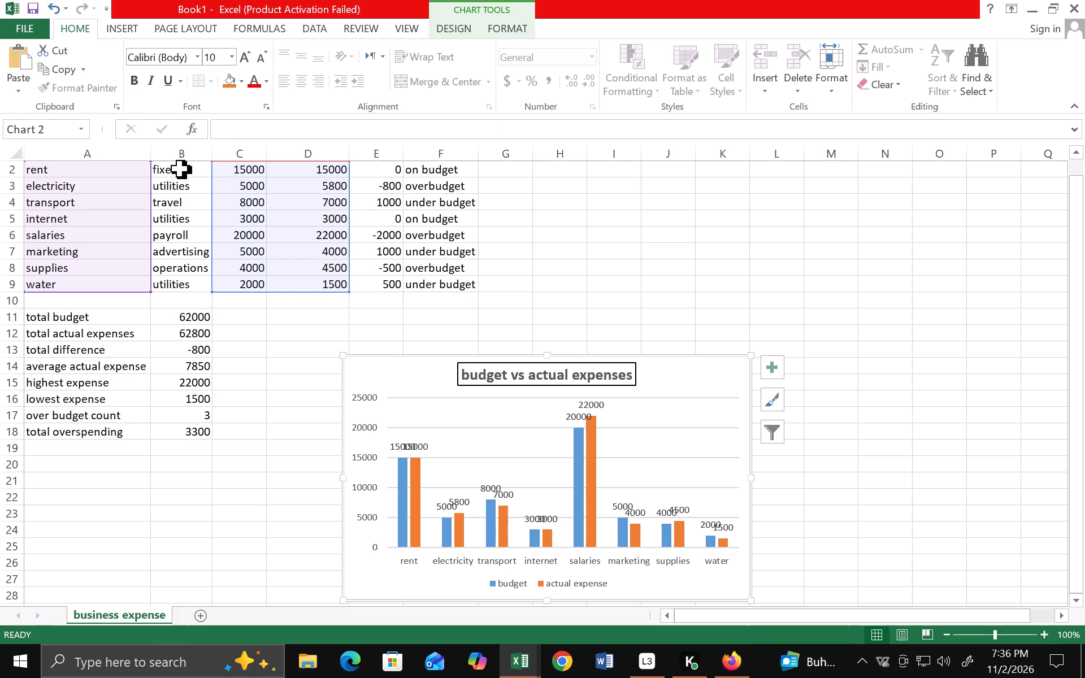
pyautogui.click(1080, 144)
pyautogui.moveTo(548, 589); pyautogui.dragTo(549, 586)
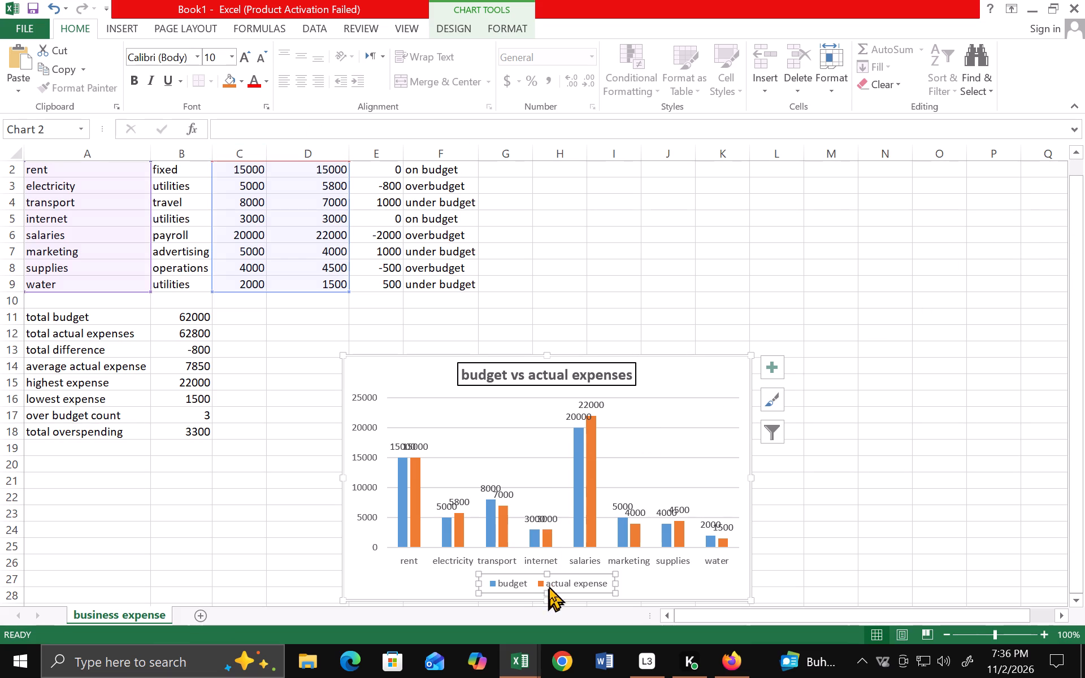
pyautogui.moveTo(549, 586); pyautogui.dragTo(623, 428)
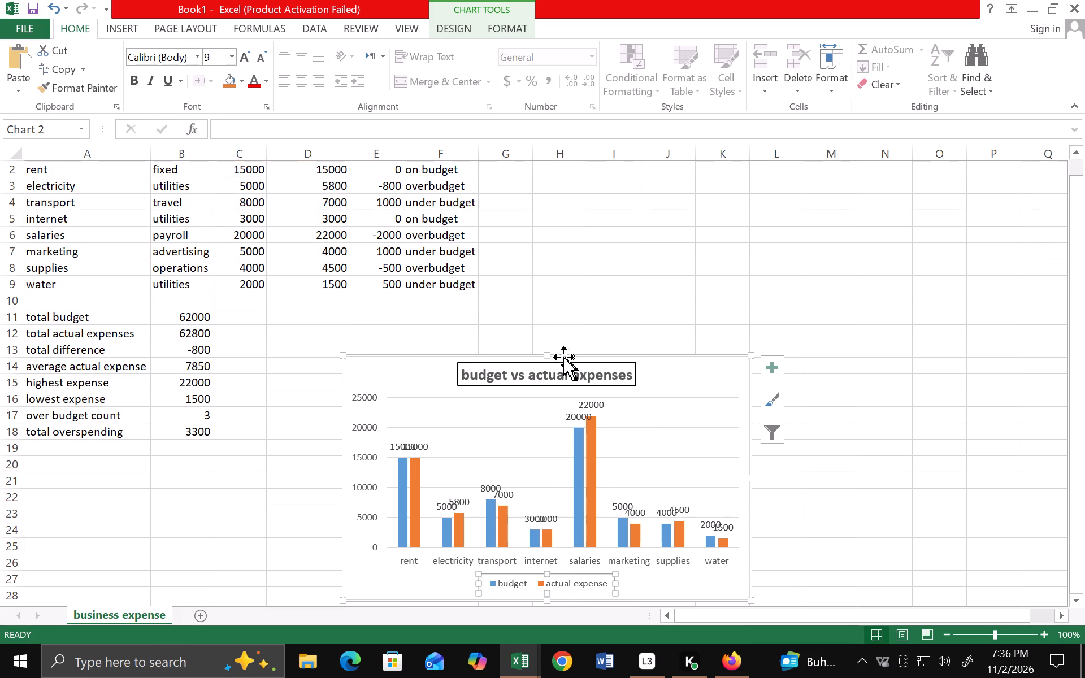
# Reduce the chart's height from its top edge and shift the plot area slightly up and to the right inside it.
pyautogui.moveTo(547, 355); pyautogui.dragTo(550, 386)
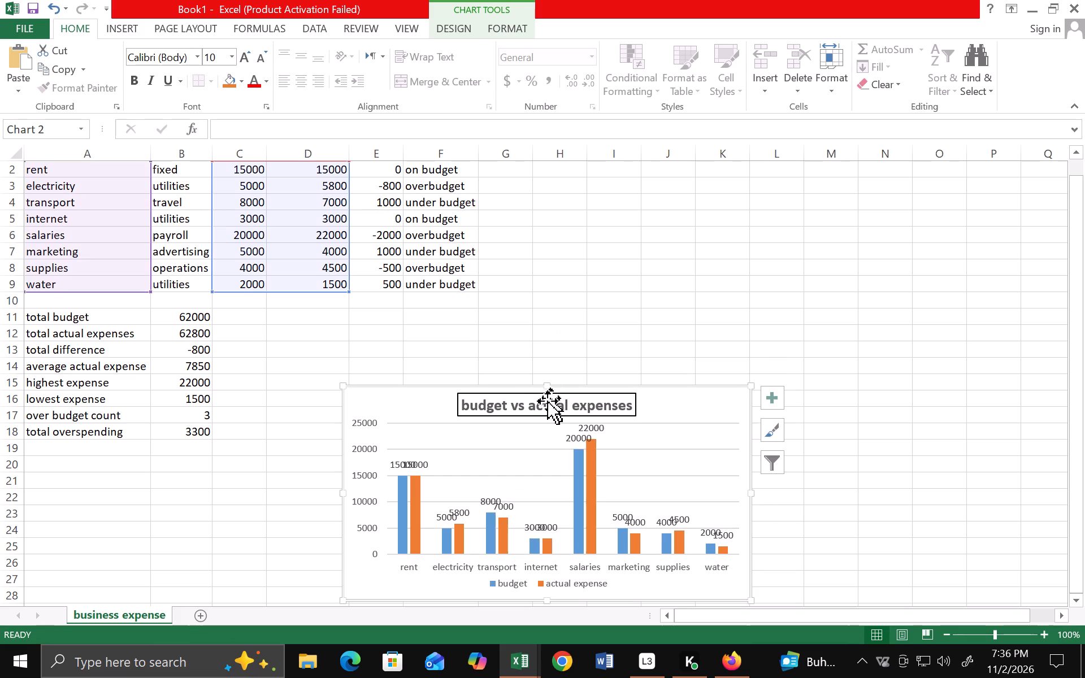
pyautogui.moveTo(509, 430); pyautogui.dragTo(528, 401)
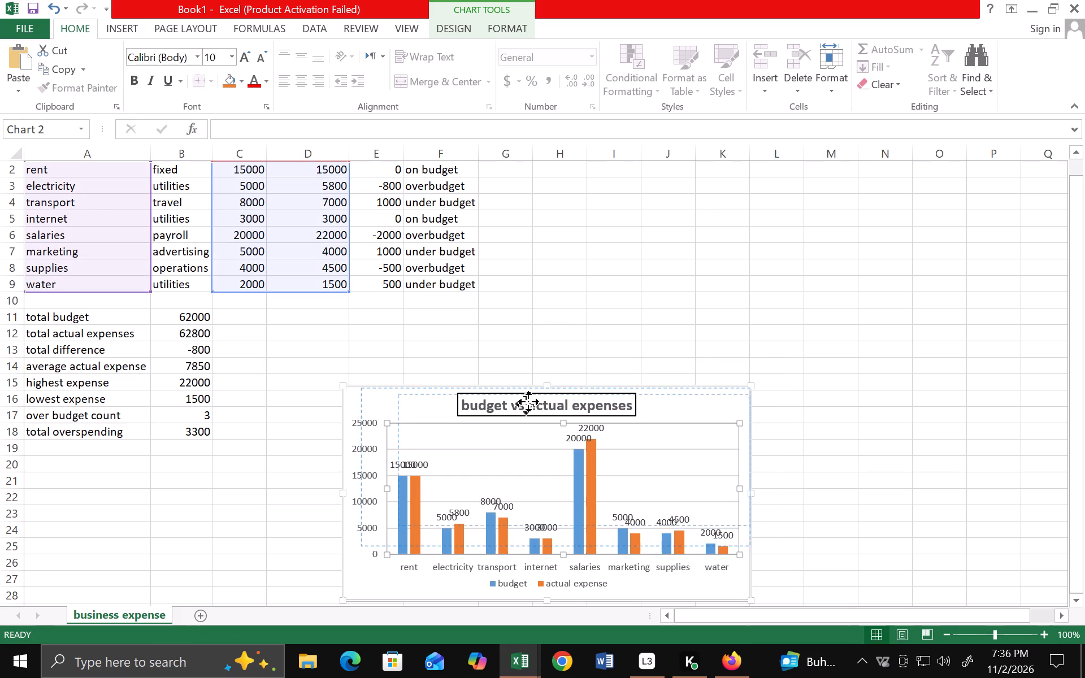
pyautogui.moveTo(528, 401); pyautogui.dragTo(519, 419)
pyautogui.click(953, 422)
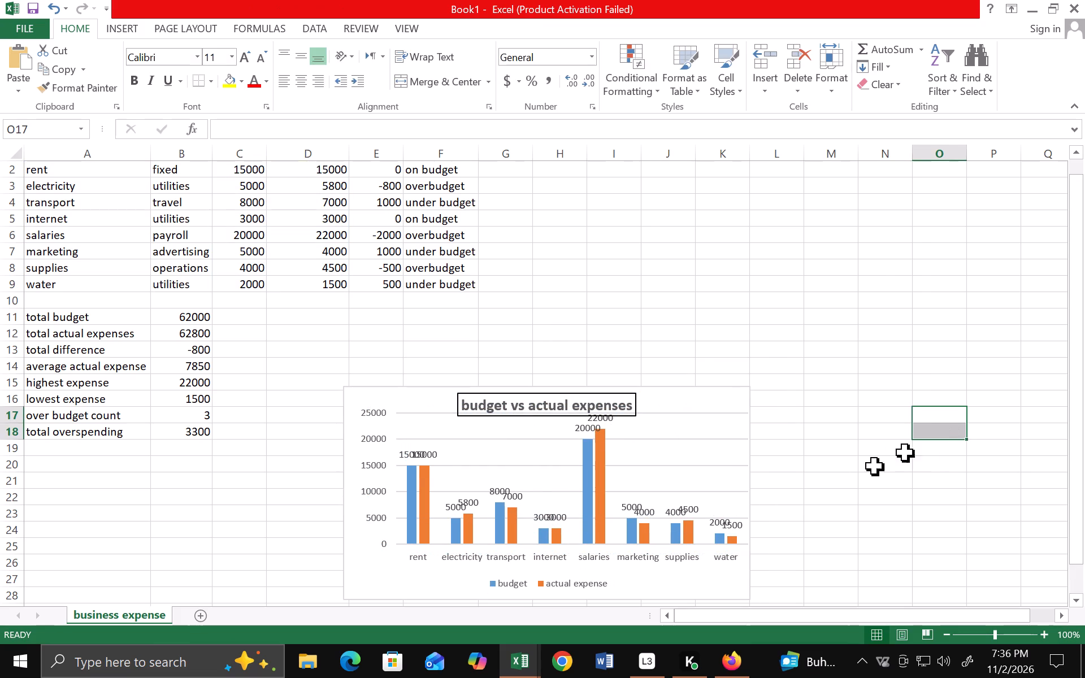
# Reposition the whole chart under the expense table so it spans about columns E to L and rows 12 to 24.
pyautogui.click(439, 401)
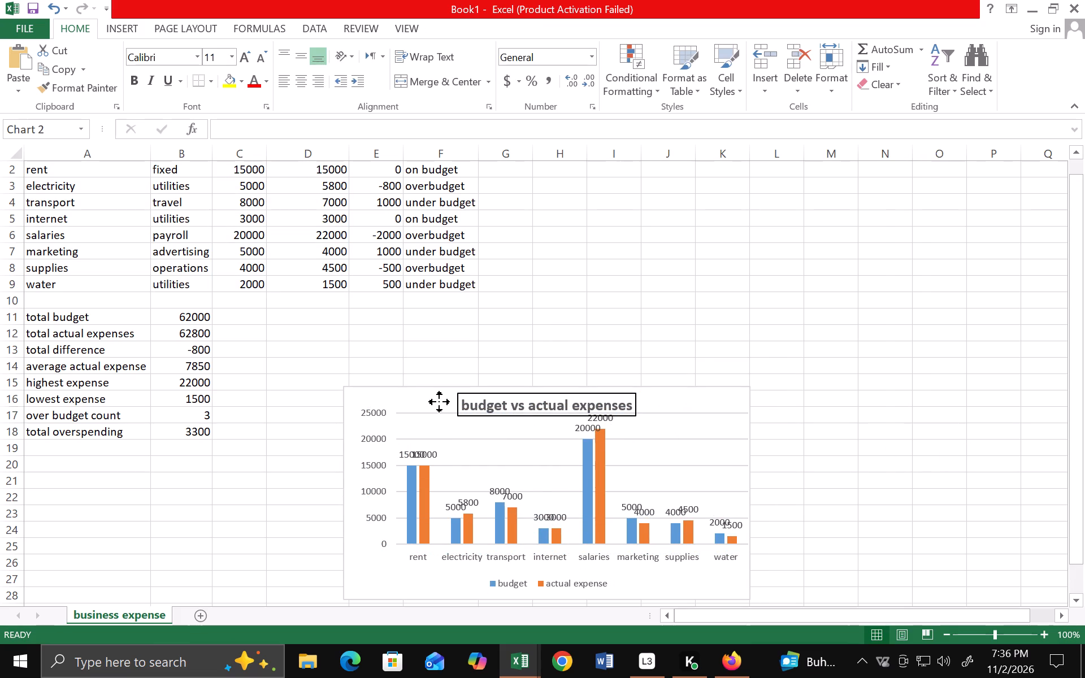
pyautogui.moveTo(439, 401); pyautogui.dragTo(477, 344)
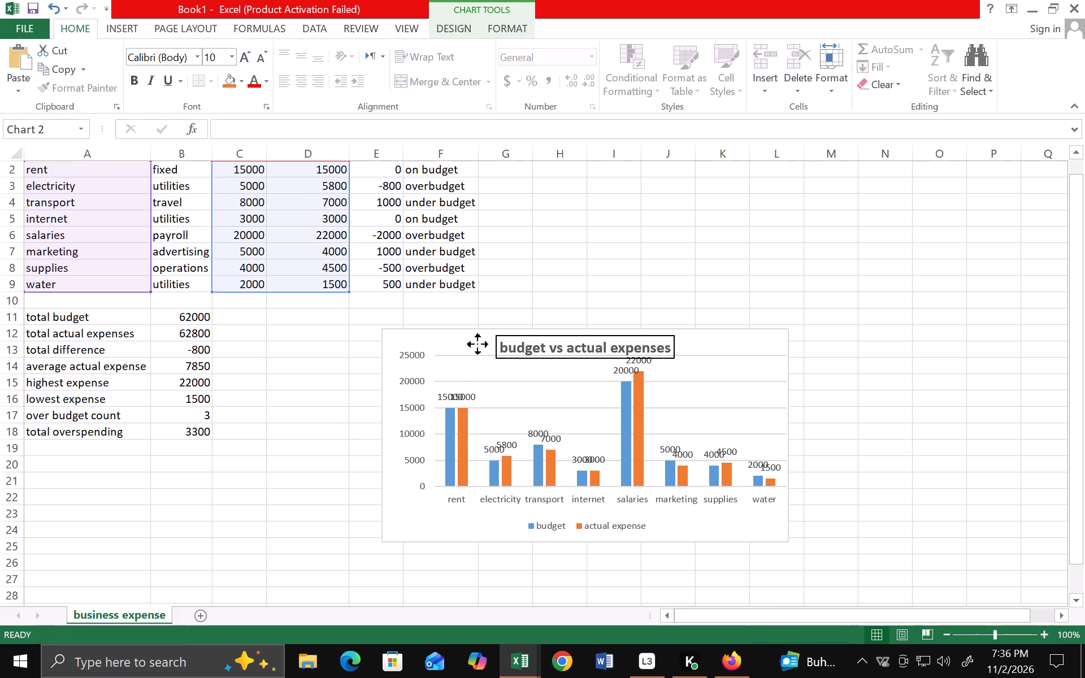
pyautogui.moveTo(477, 344); pyautogui.dragTo(477, 341)
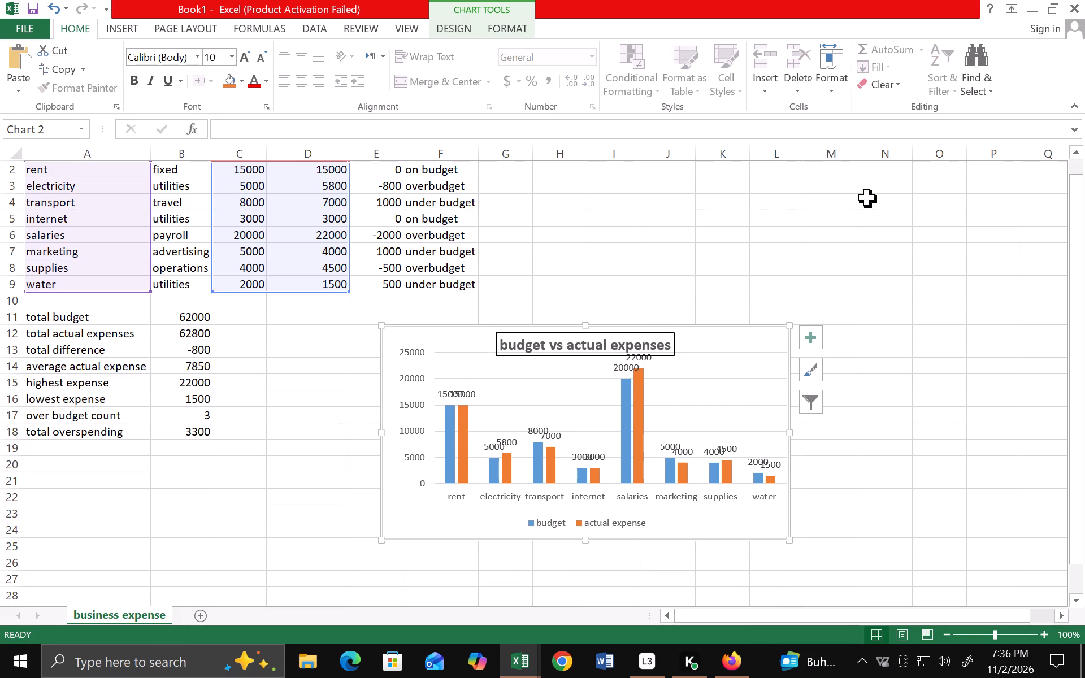
pyautogui.click(1079, 150)
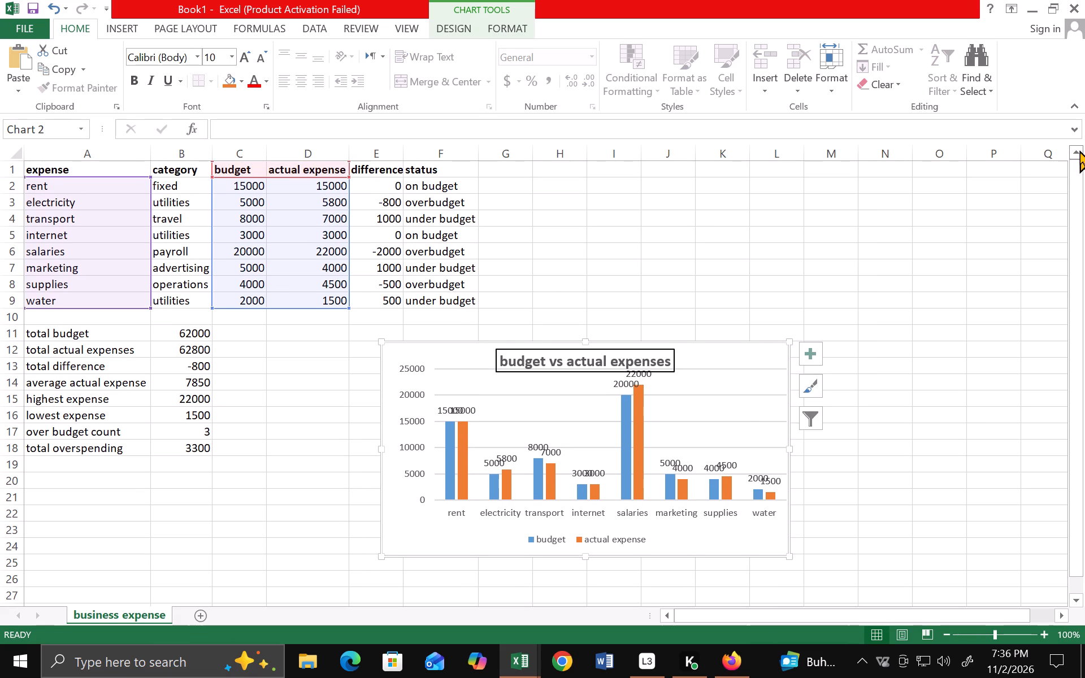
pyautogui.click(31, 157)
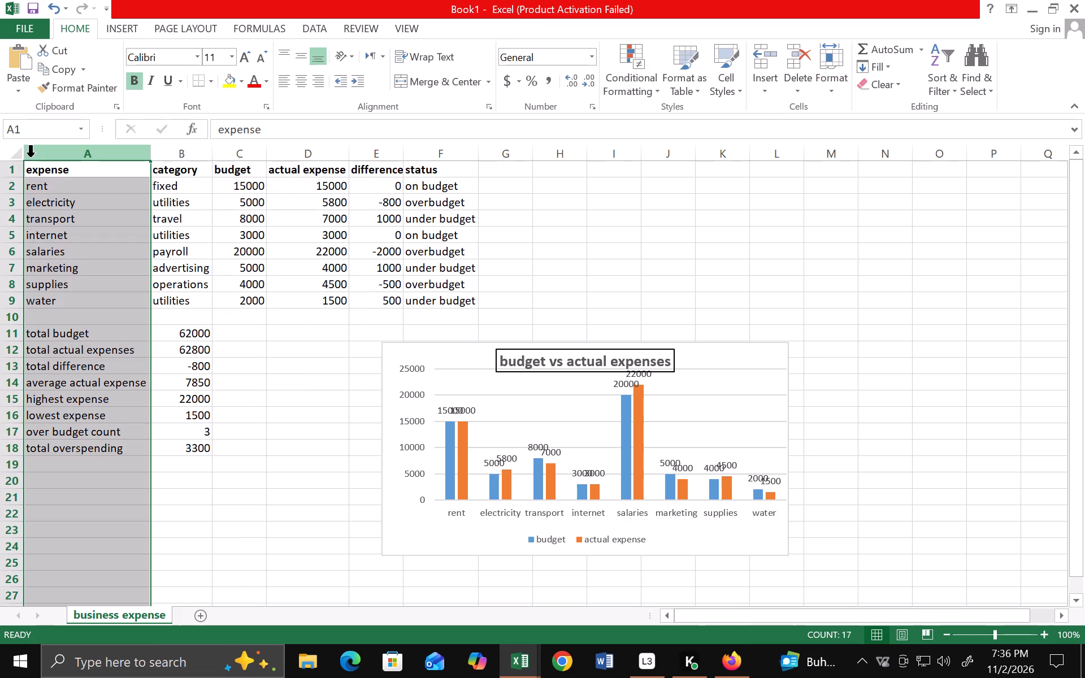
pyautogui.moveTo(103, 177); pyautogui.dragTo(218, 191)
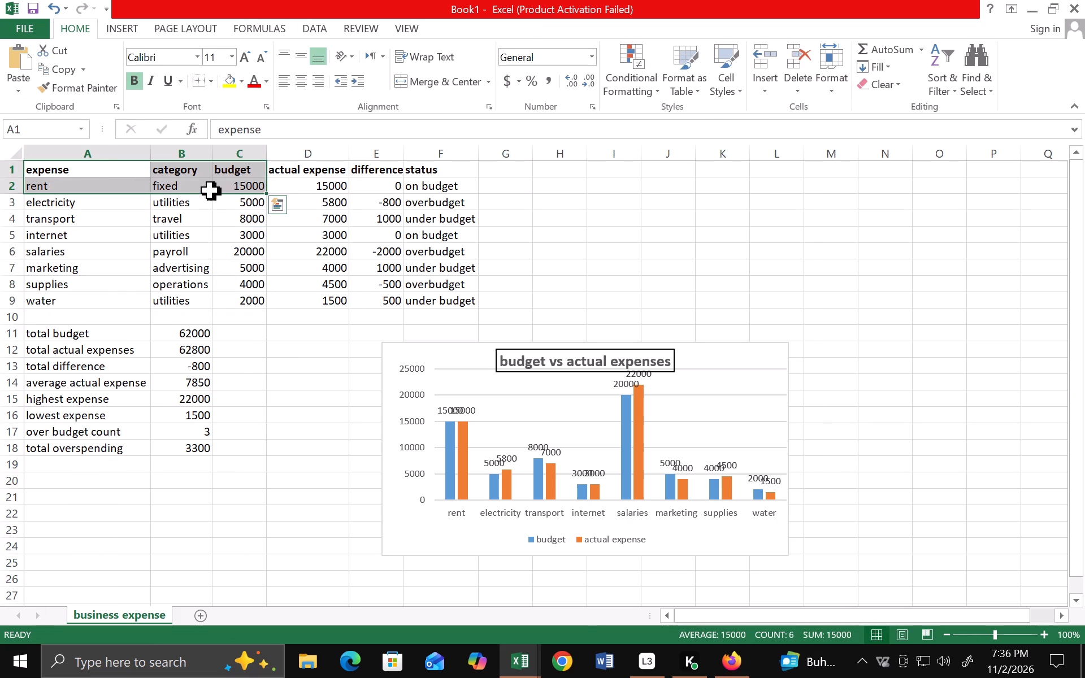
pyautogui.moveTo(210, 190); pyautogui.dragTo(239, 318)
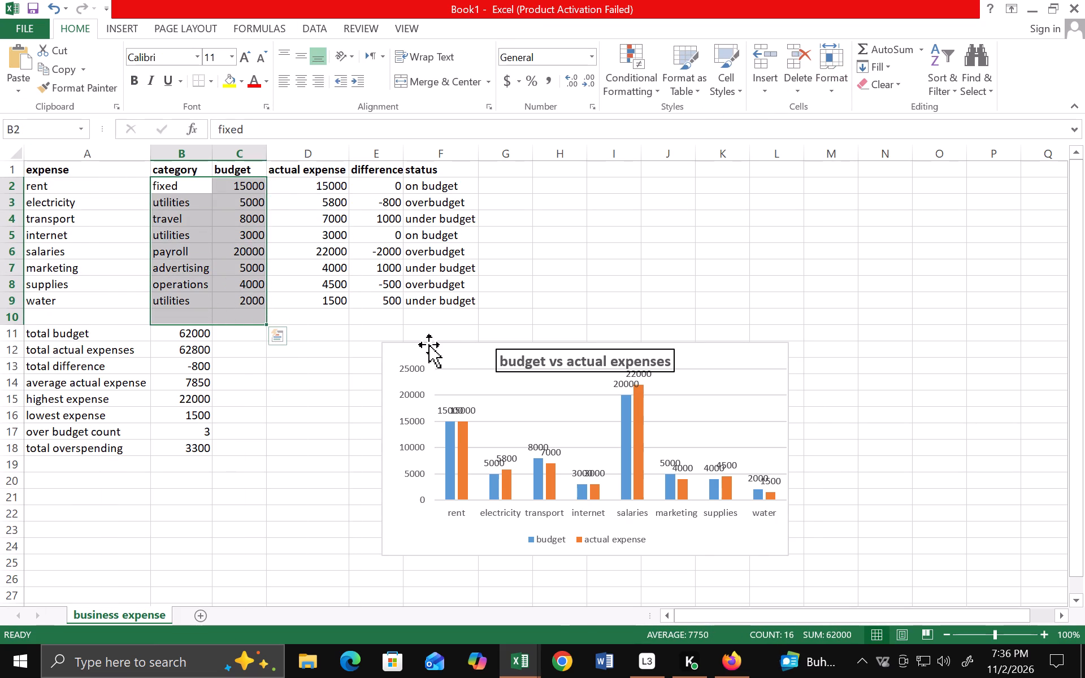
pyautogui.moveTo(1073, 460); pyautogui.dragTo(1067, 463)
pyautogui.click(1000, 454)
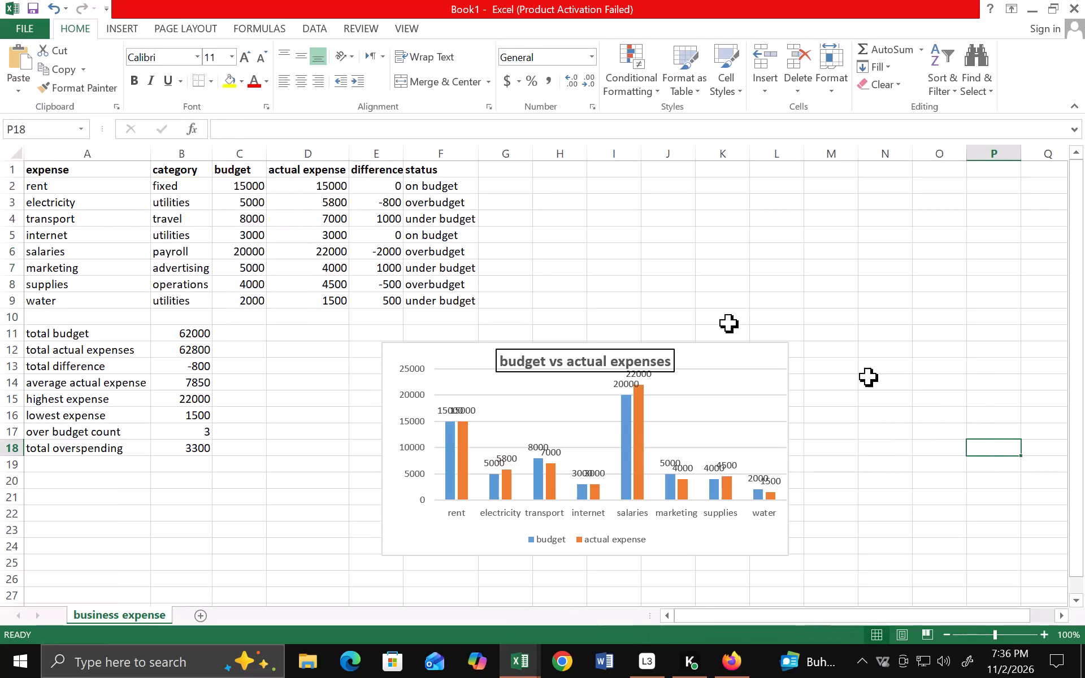
# Format cells A1:G22, covering the expense table and summary figures, with Comma Style and zero decimal places.
pyautogui.click(31, 172)
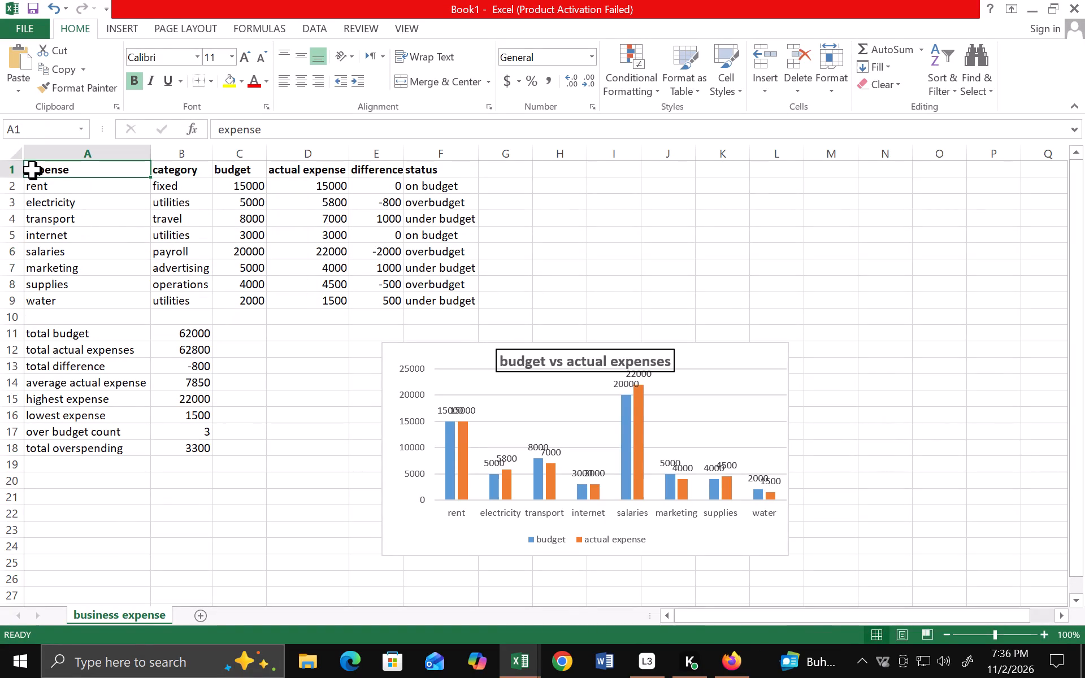
pyautogui.moveTo(32, 170); pyautogui.dragTo(105, 446)
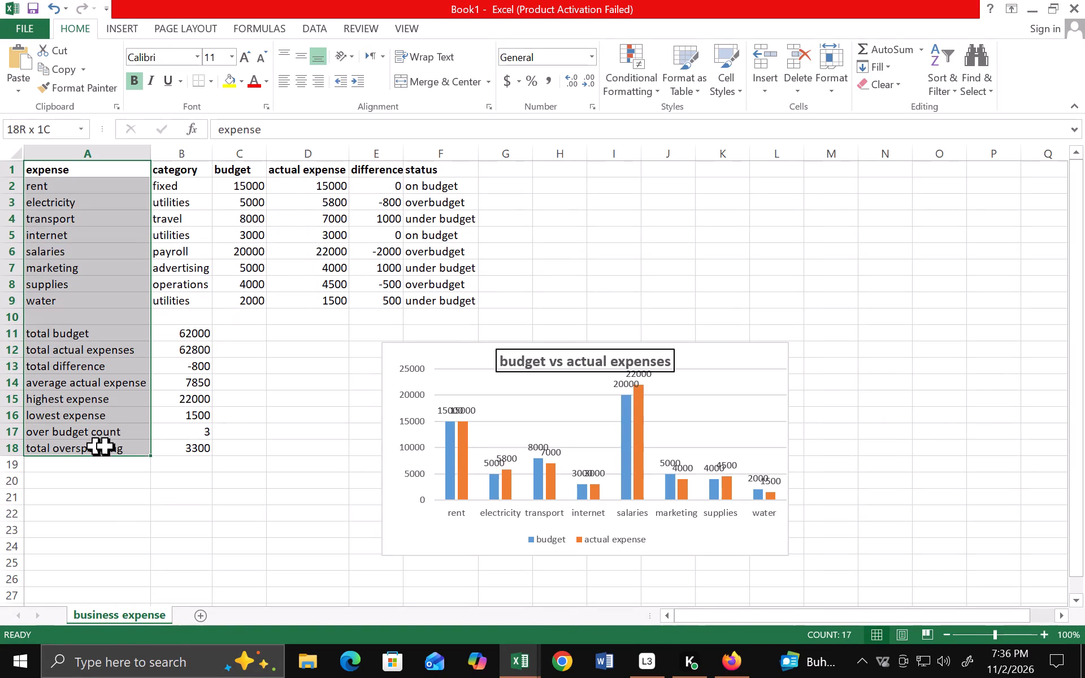
pyautogui.moveTo(105, 446); pyautogui.dragTo(479, 517)
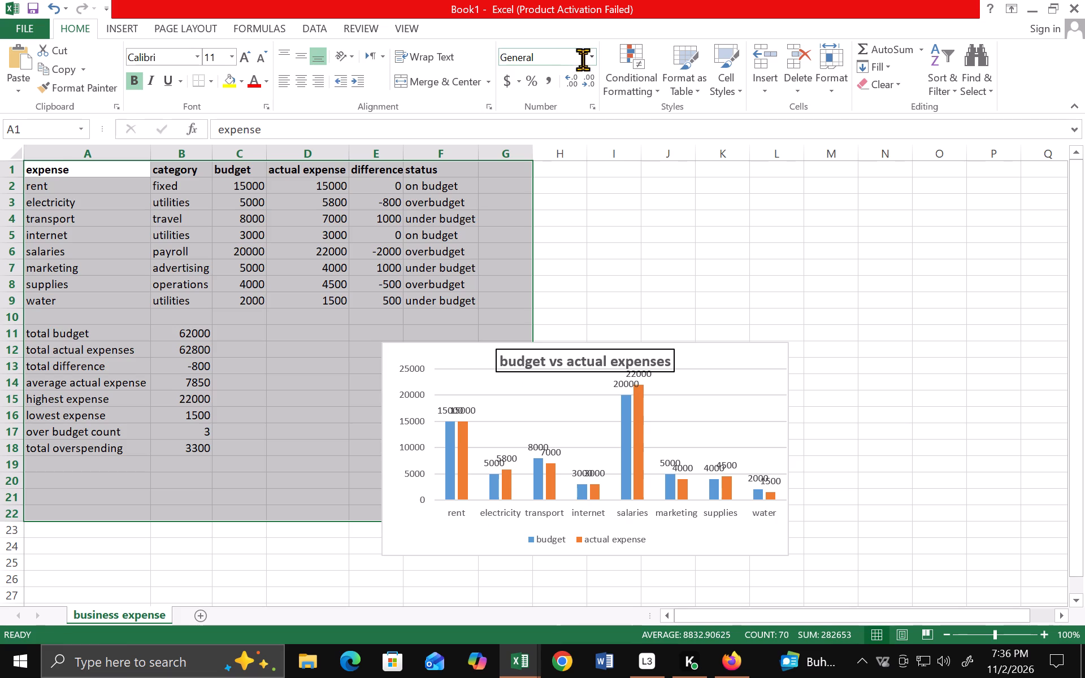
pyautogui.click(550, 82)
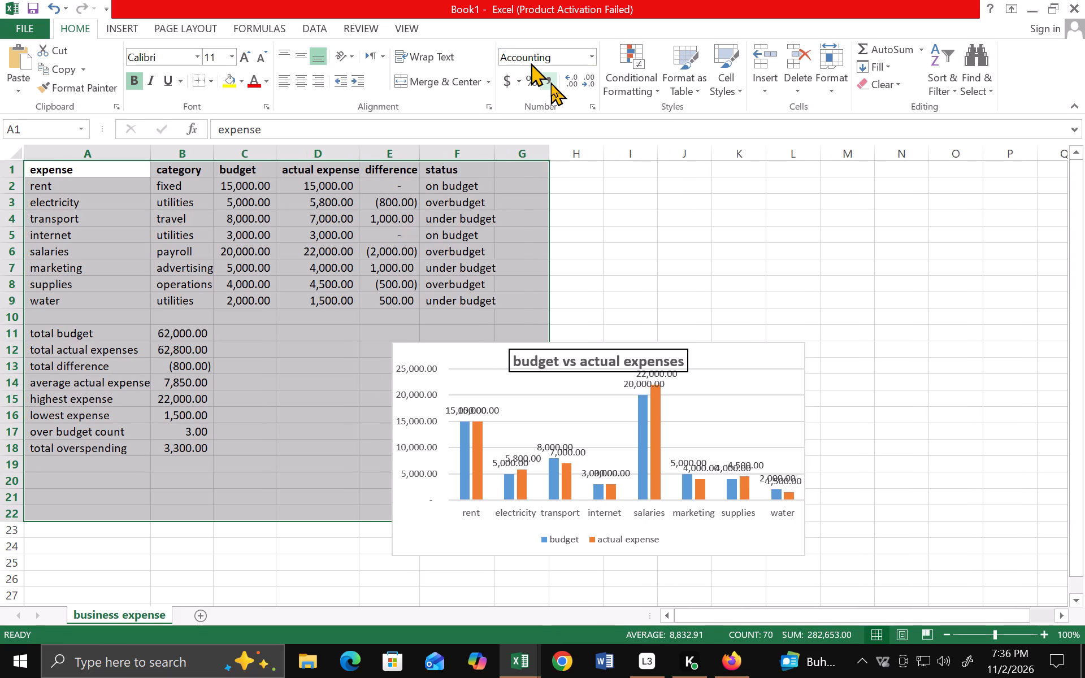
pyautogui.click(589, 76)
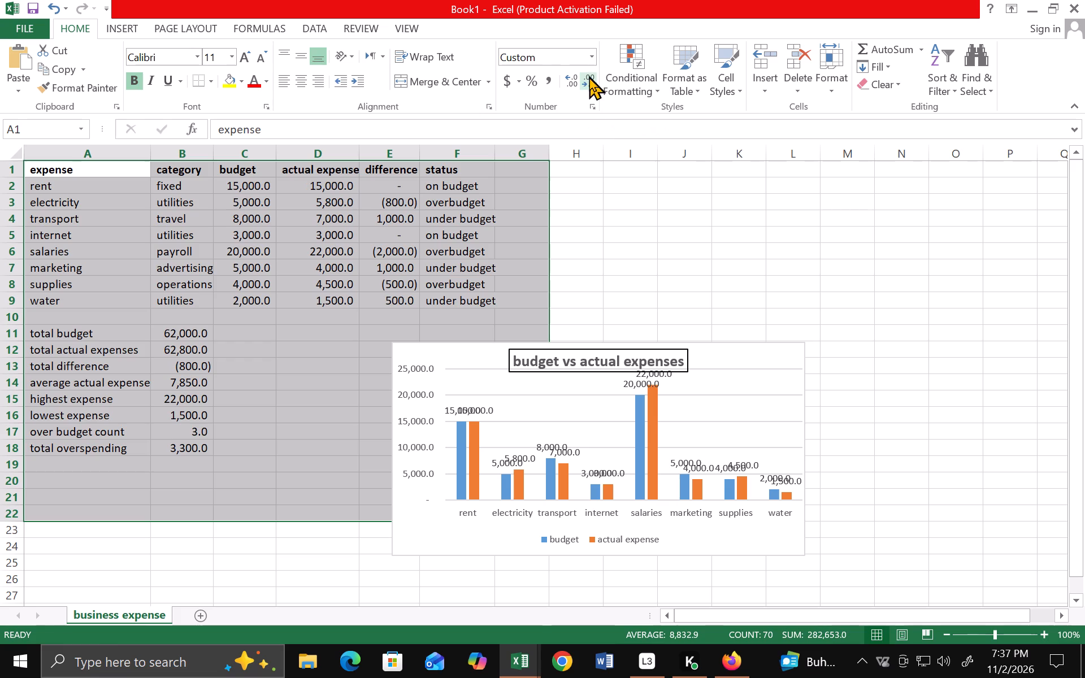
pyautogui.click(591, 79)
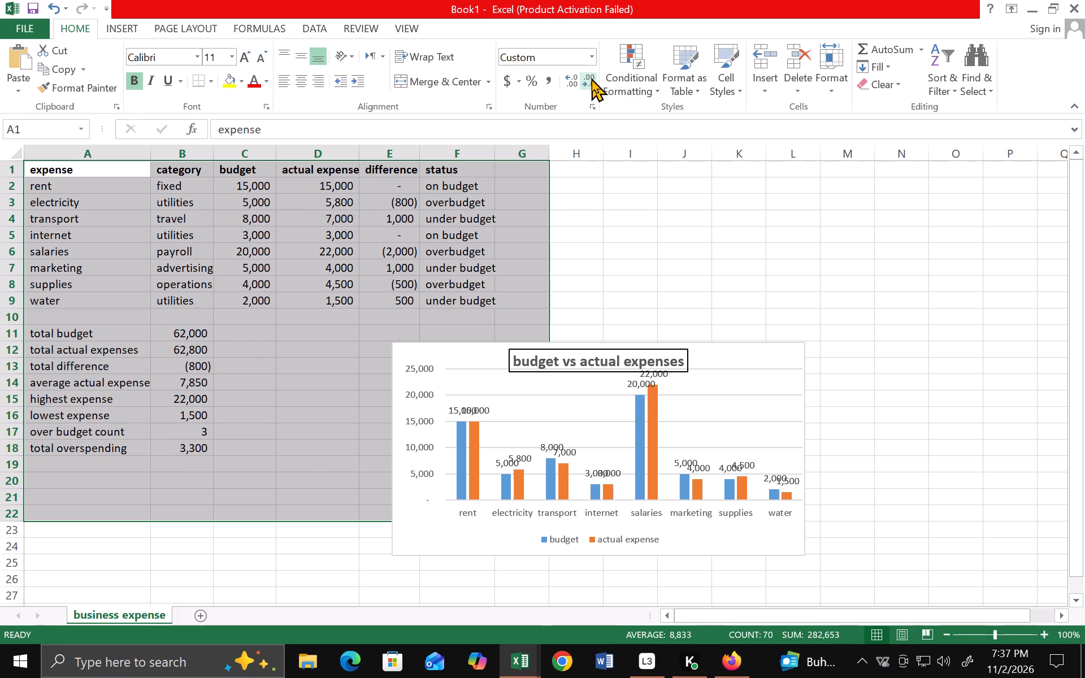
pyautogui.click(669, 245)
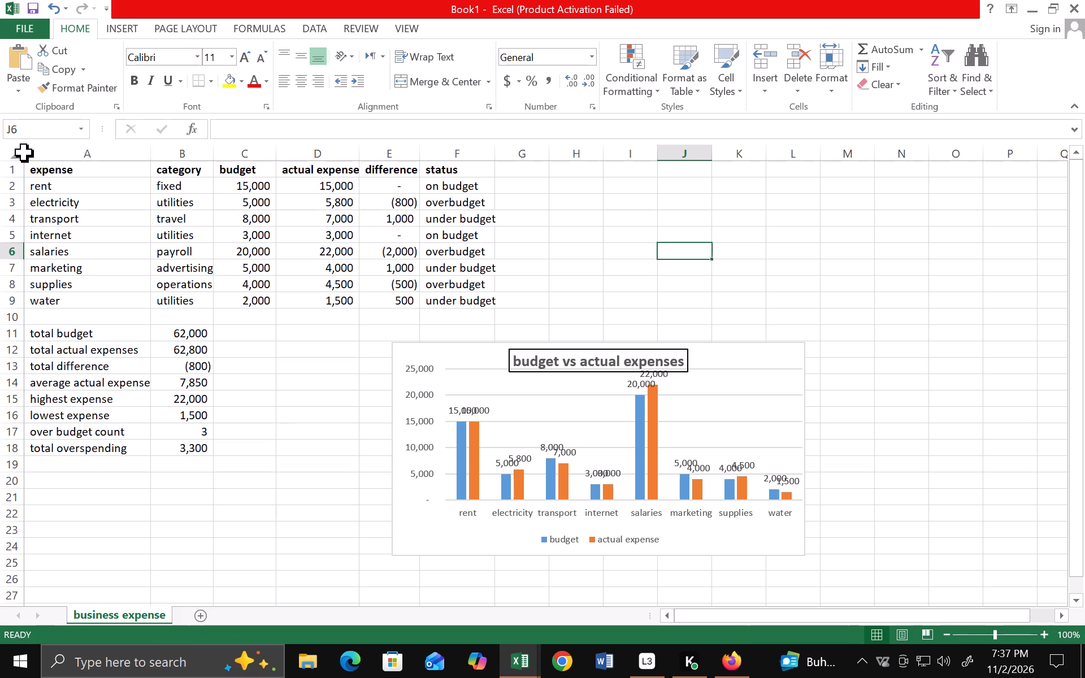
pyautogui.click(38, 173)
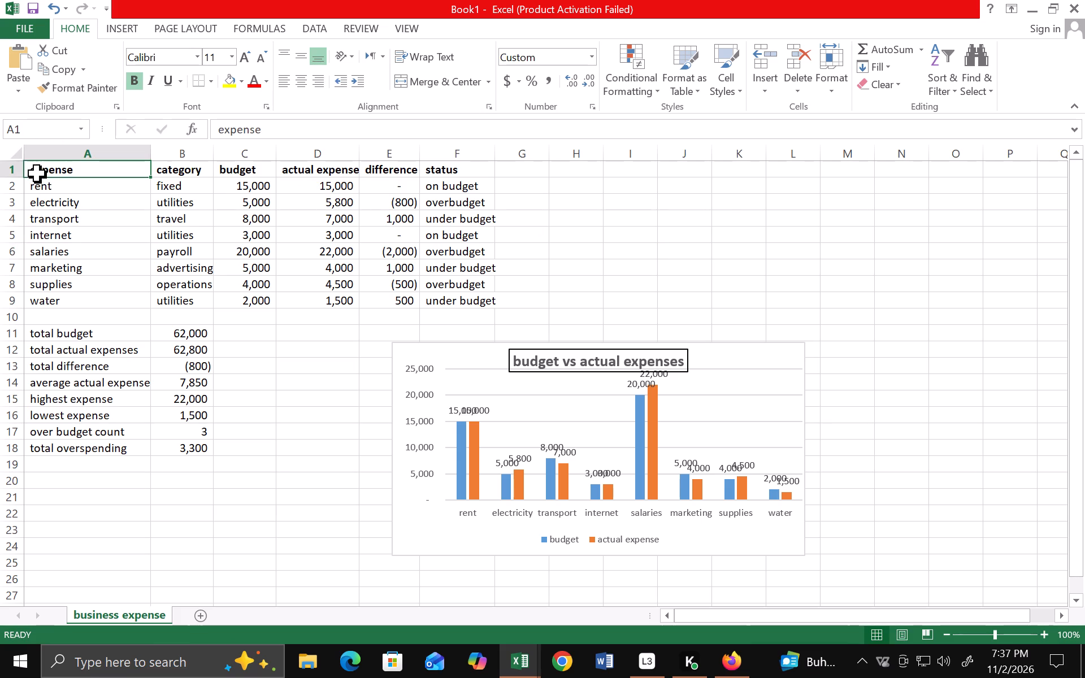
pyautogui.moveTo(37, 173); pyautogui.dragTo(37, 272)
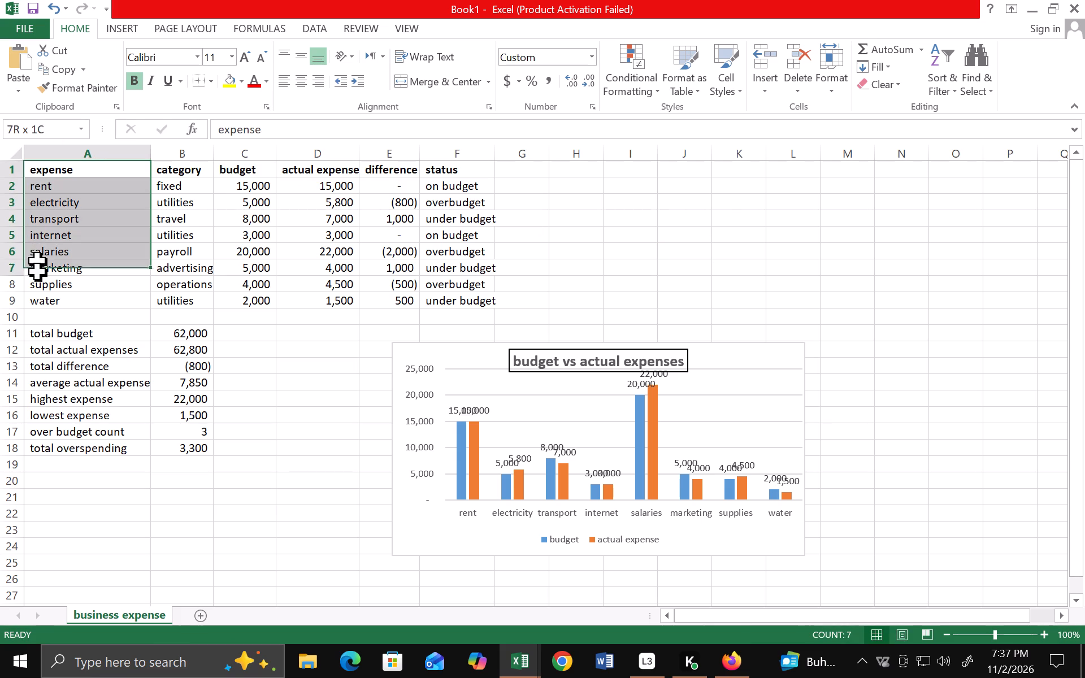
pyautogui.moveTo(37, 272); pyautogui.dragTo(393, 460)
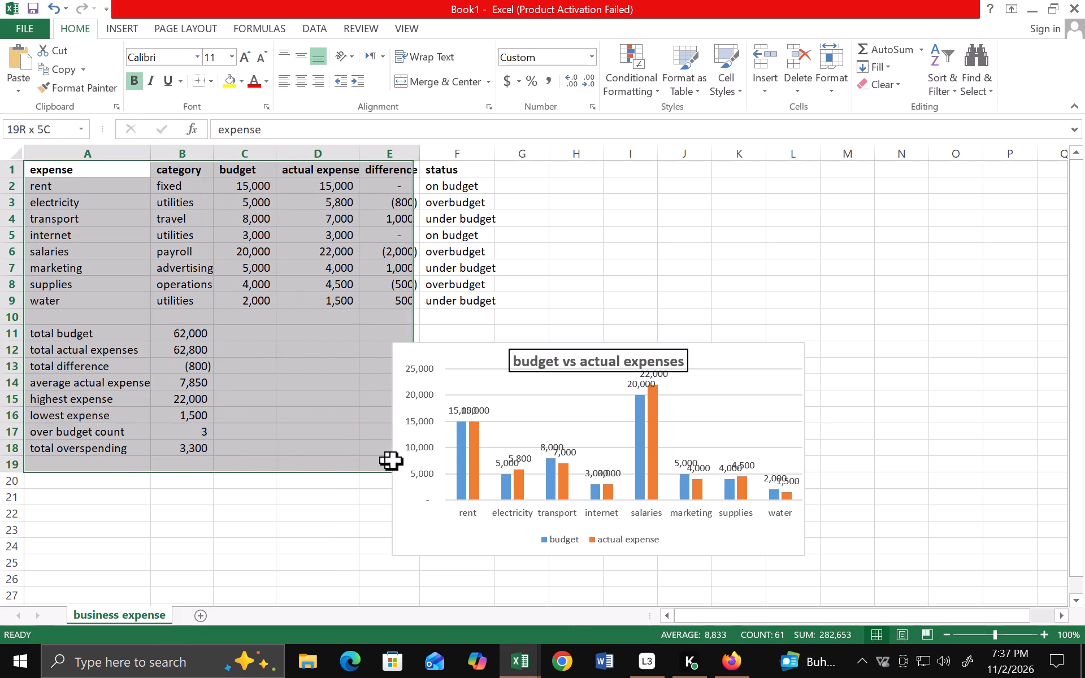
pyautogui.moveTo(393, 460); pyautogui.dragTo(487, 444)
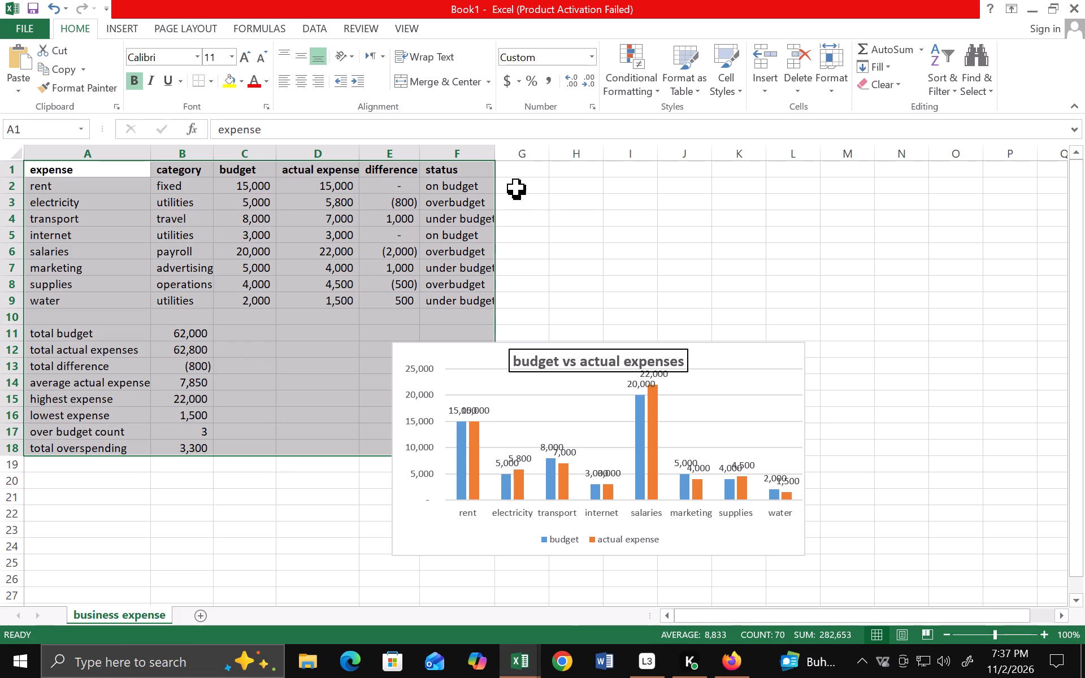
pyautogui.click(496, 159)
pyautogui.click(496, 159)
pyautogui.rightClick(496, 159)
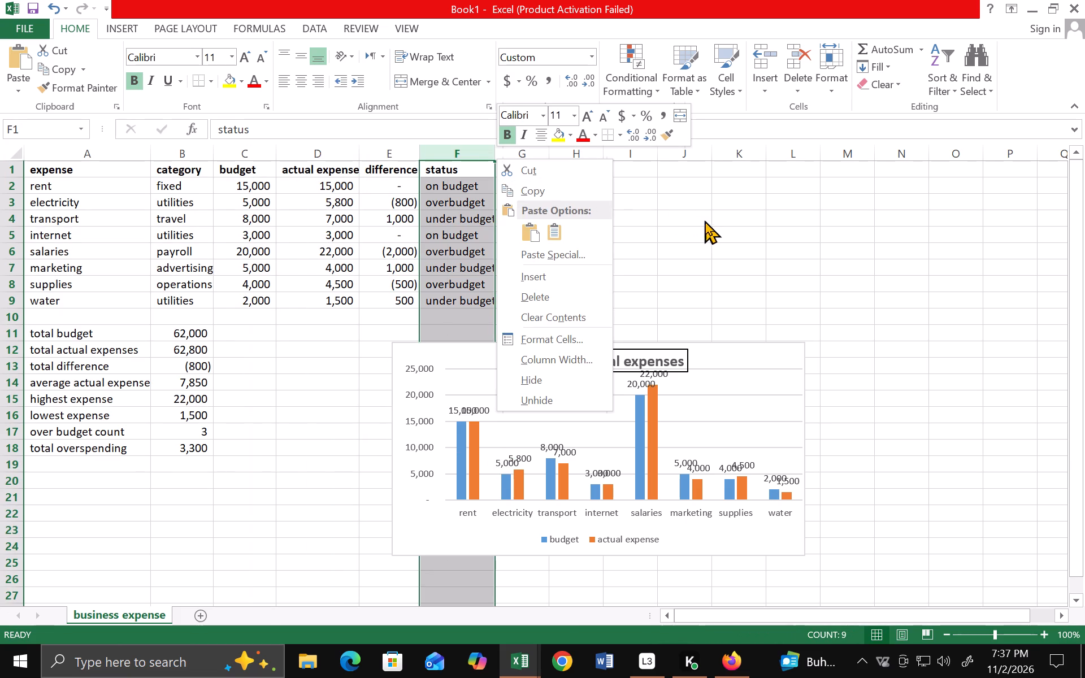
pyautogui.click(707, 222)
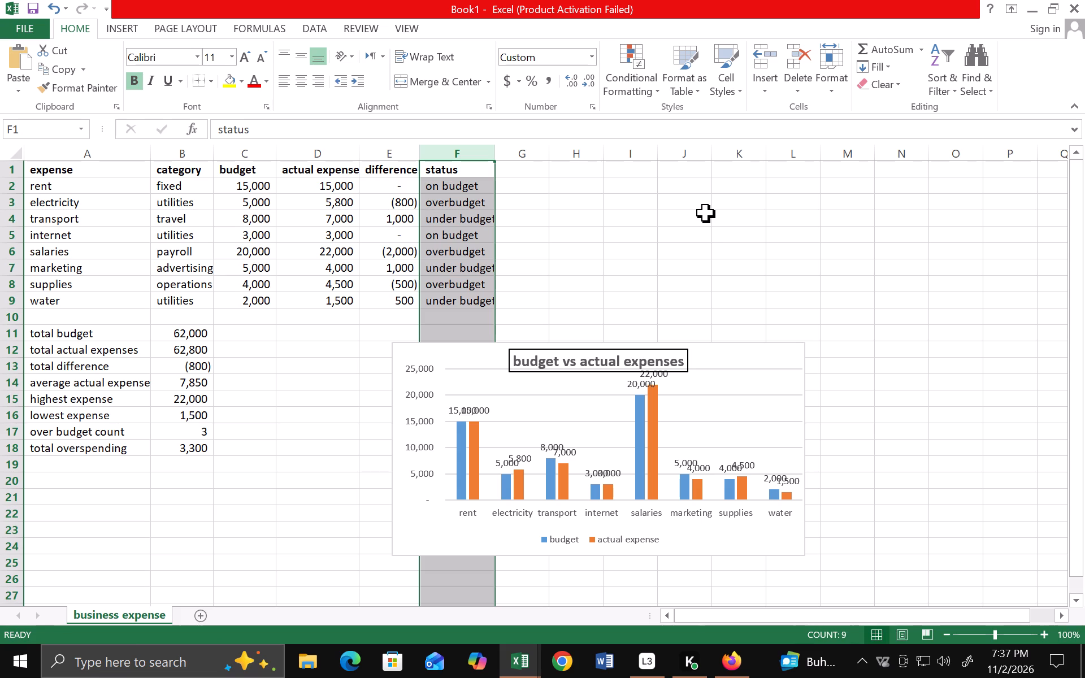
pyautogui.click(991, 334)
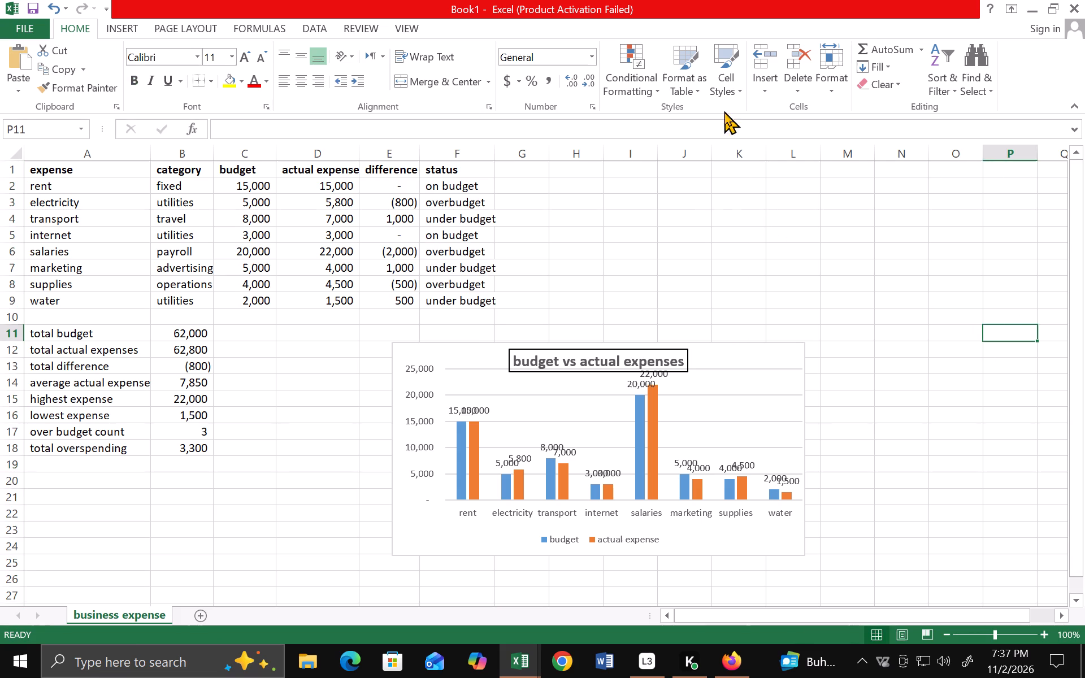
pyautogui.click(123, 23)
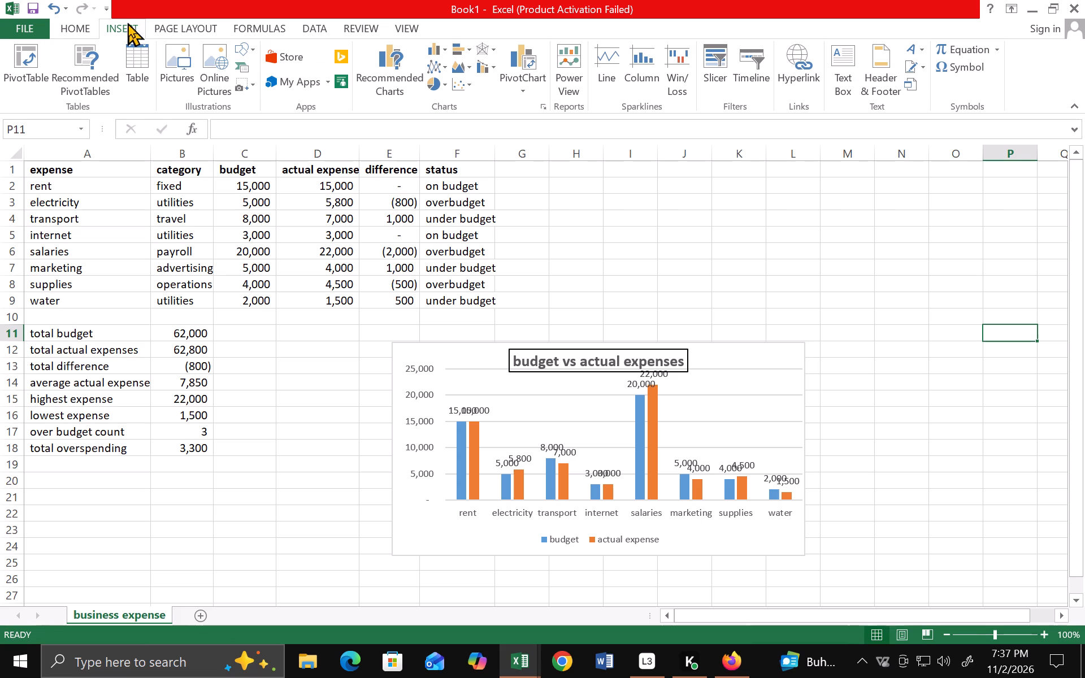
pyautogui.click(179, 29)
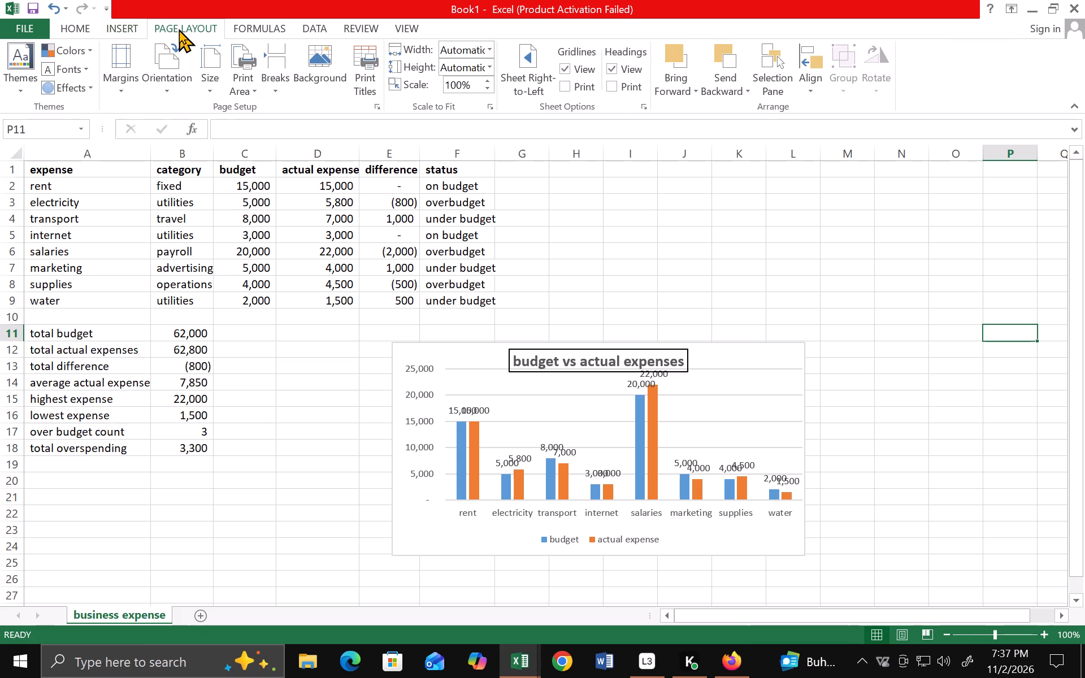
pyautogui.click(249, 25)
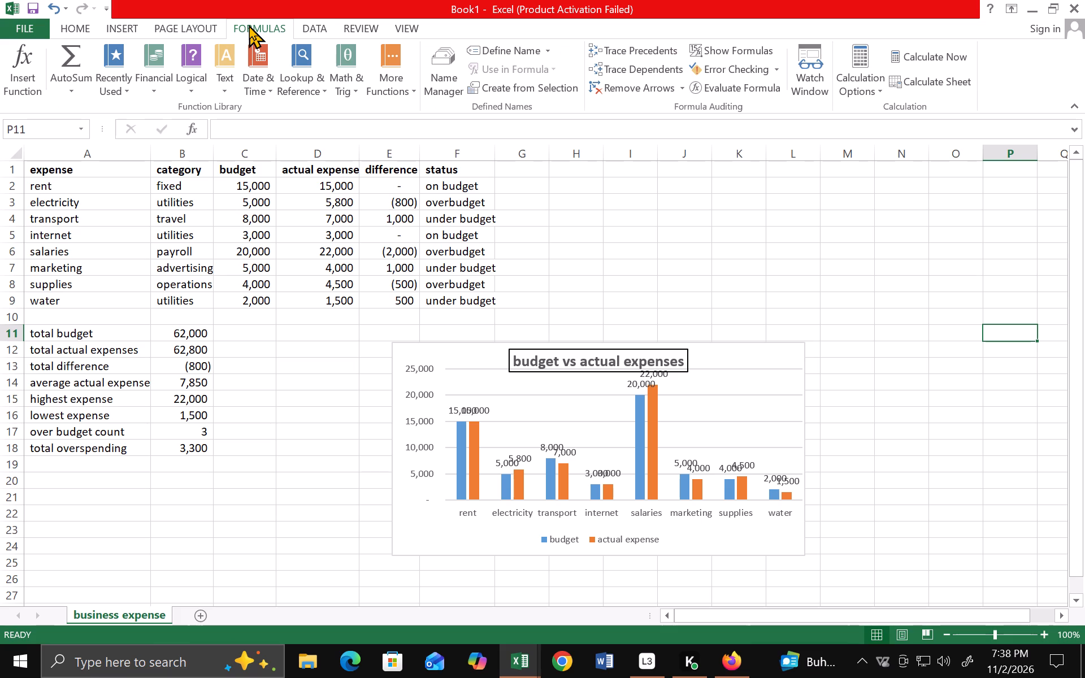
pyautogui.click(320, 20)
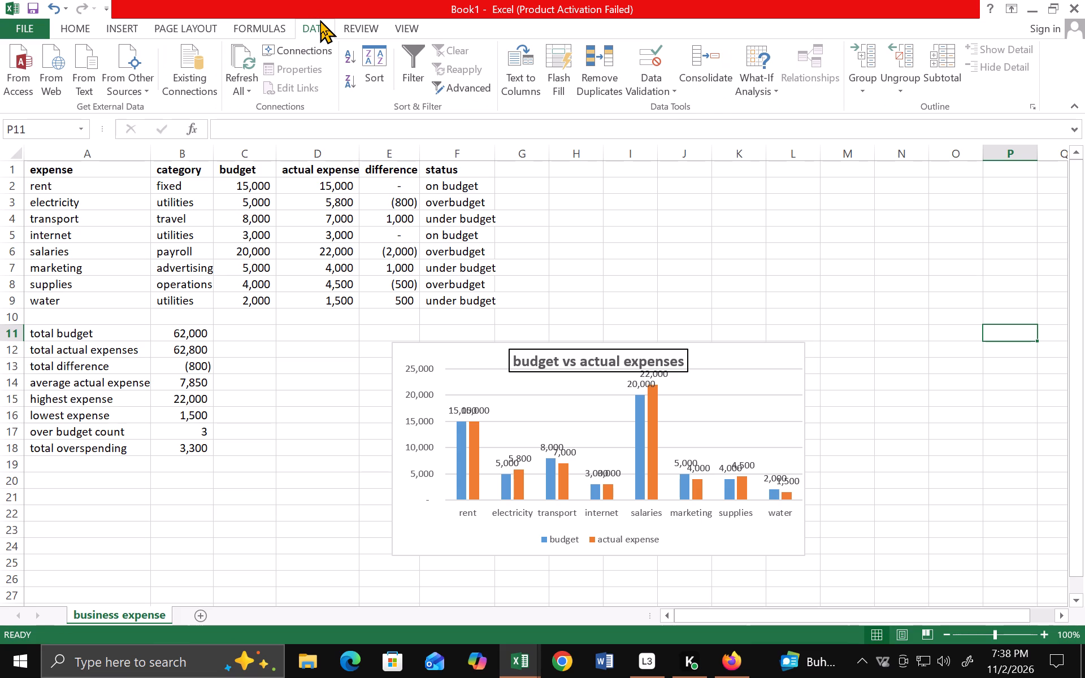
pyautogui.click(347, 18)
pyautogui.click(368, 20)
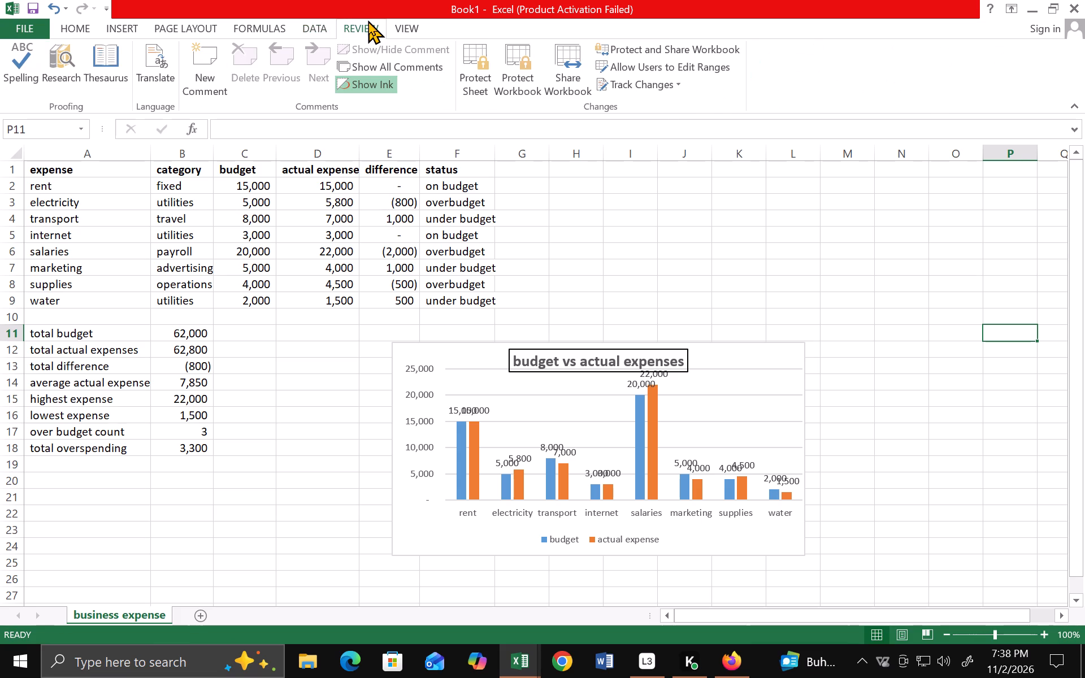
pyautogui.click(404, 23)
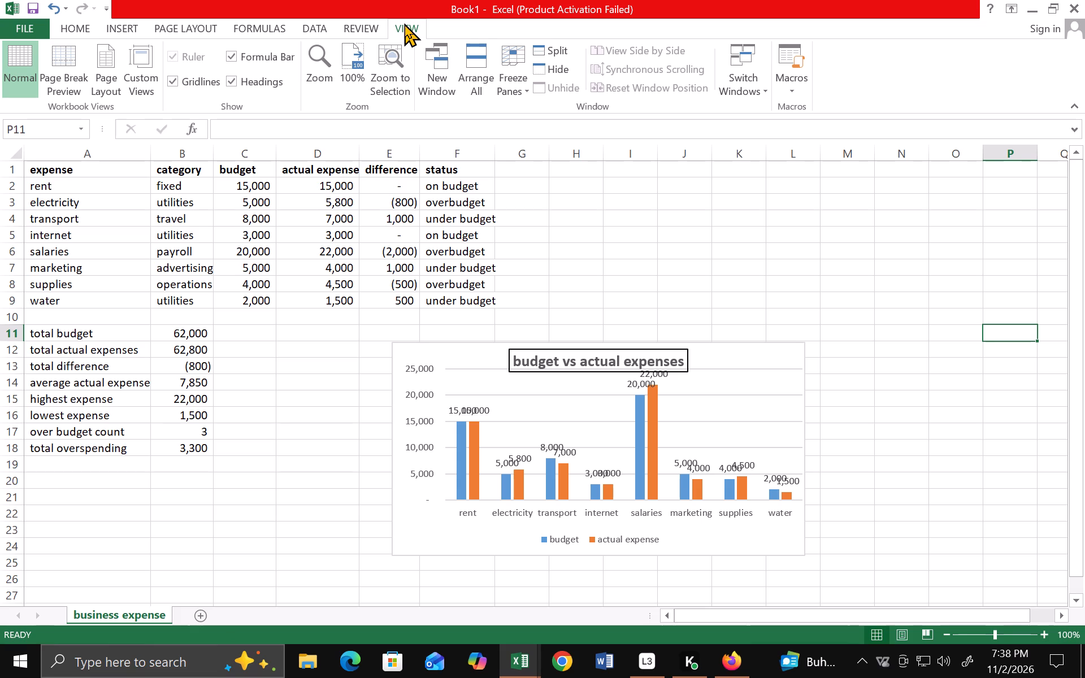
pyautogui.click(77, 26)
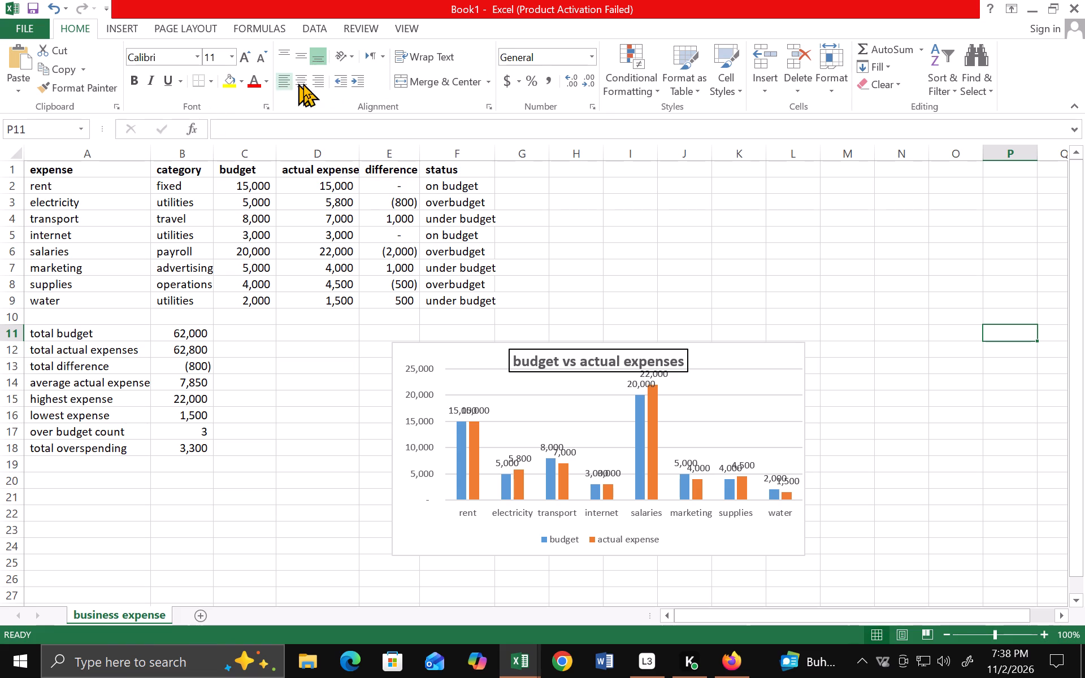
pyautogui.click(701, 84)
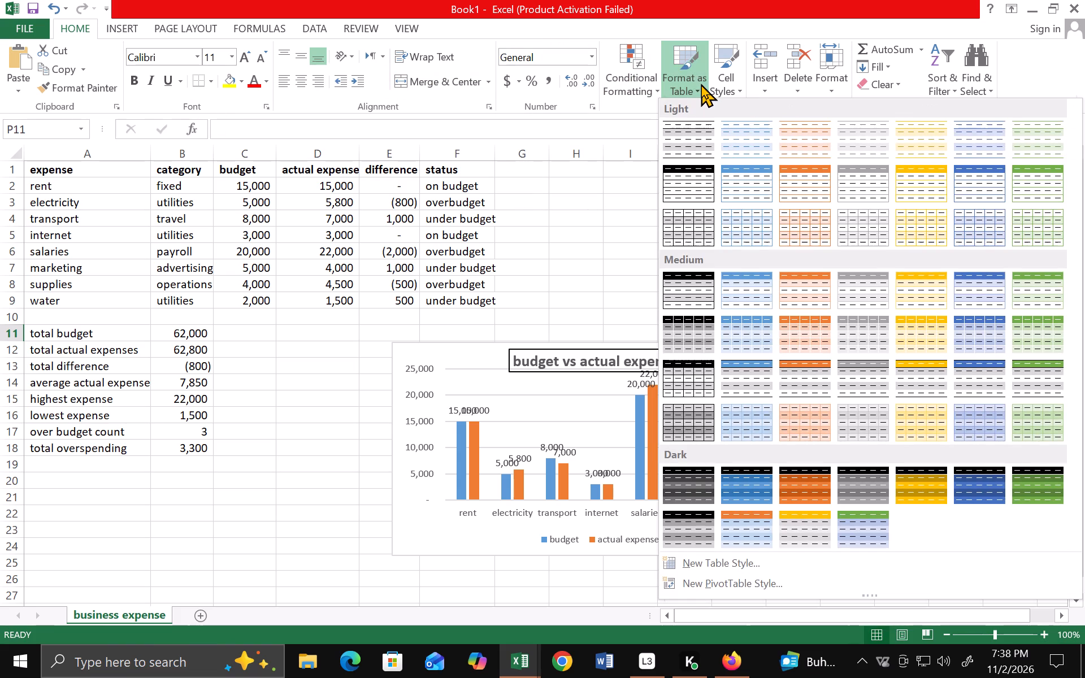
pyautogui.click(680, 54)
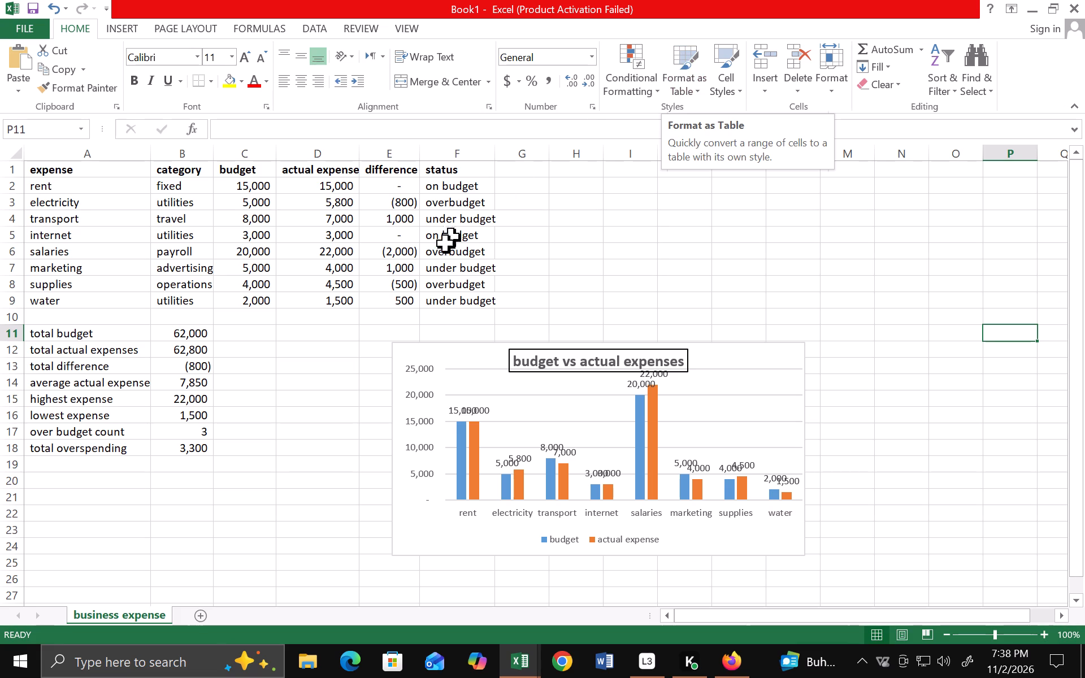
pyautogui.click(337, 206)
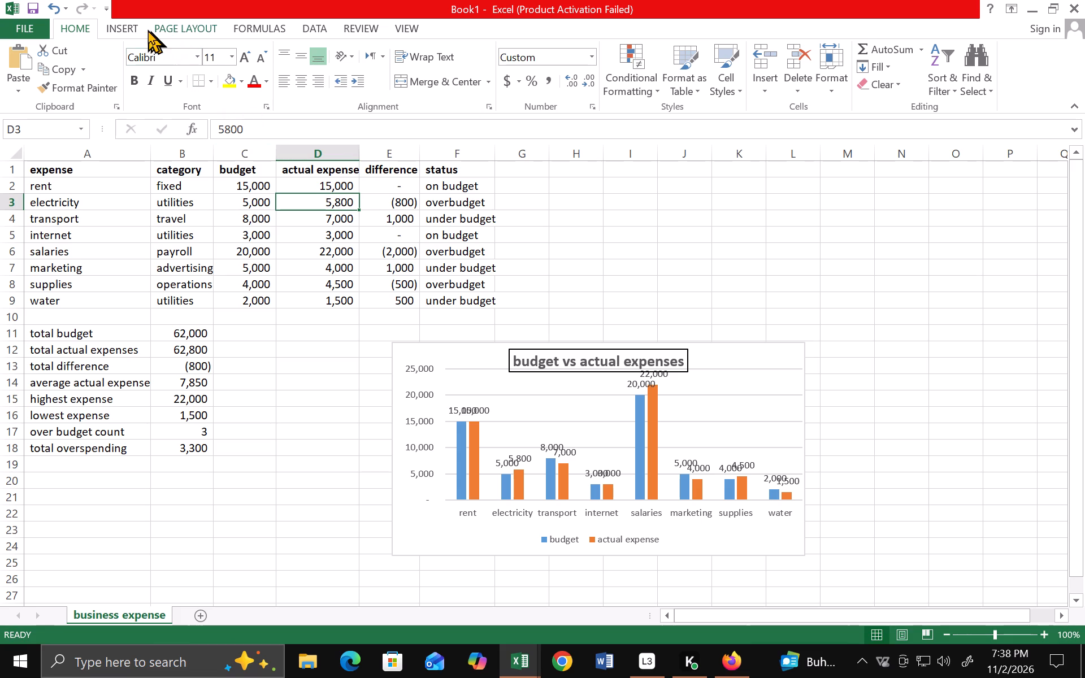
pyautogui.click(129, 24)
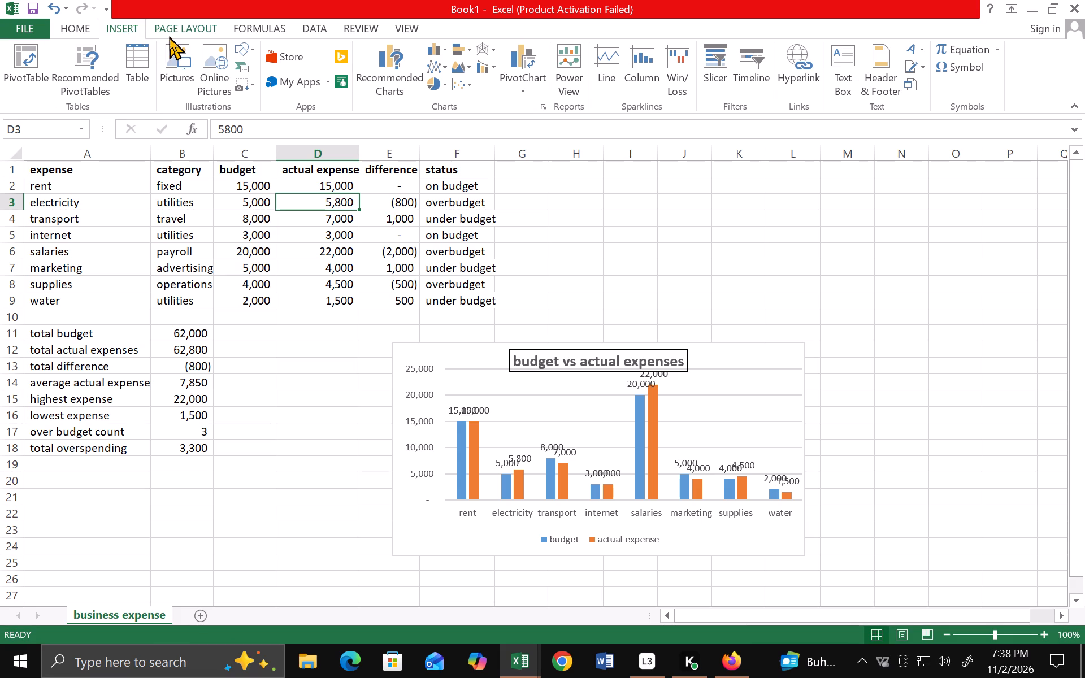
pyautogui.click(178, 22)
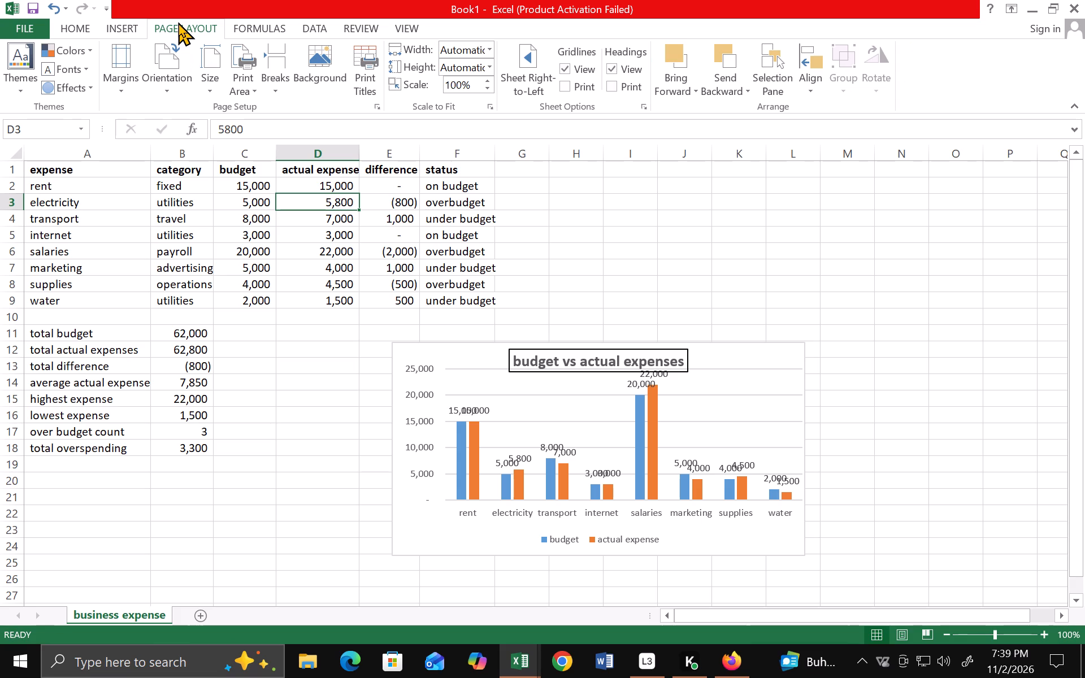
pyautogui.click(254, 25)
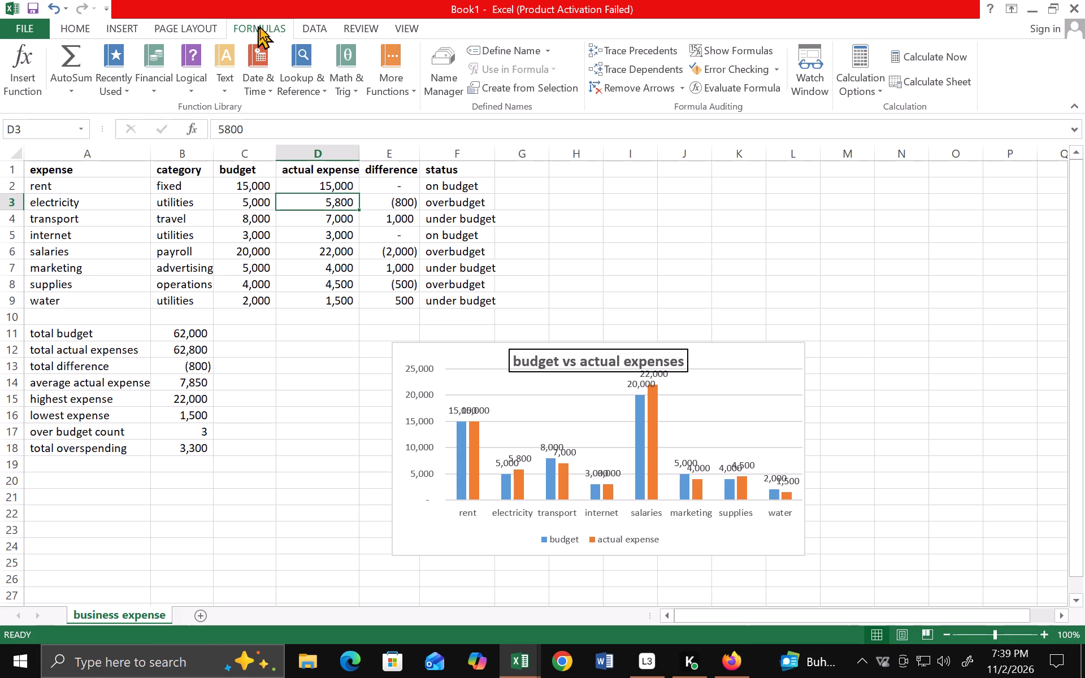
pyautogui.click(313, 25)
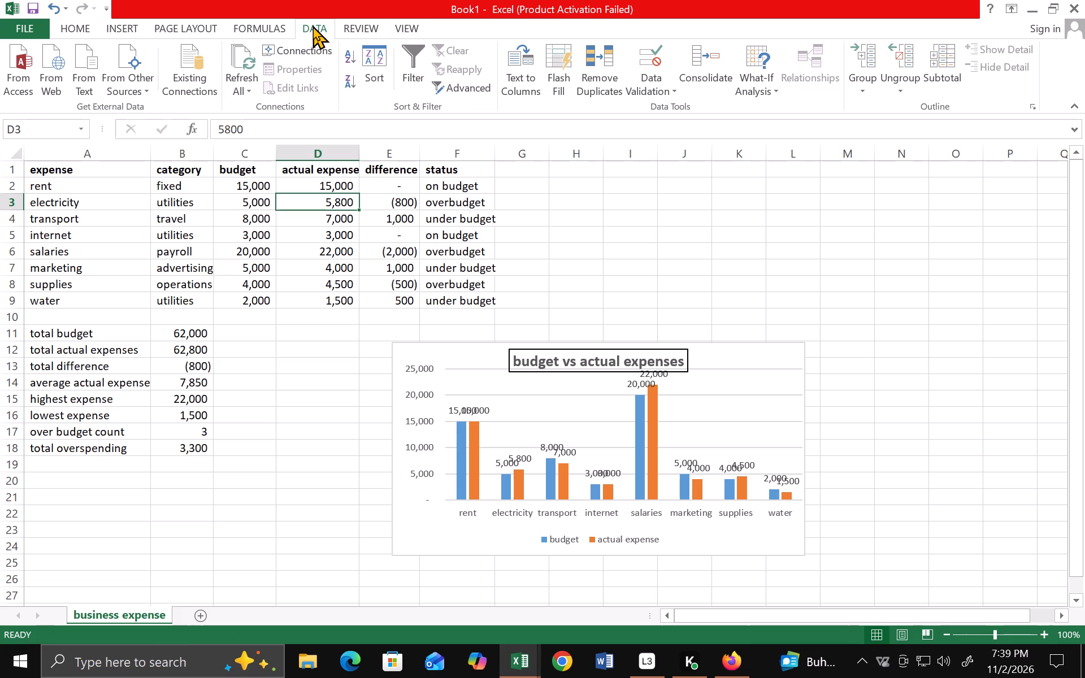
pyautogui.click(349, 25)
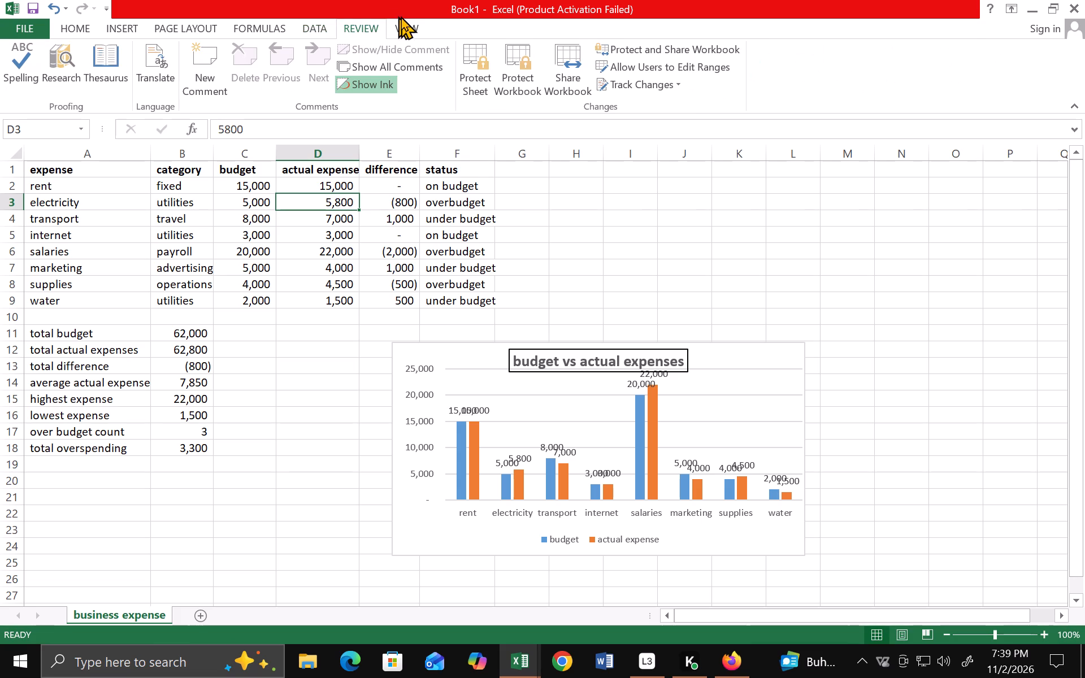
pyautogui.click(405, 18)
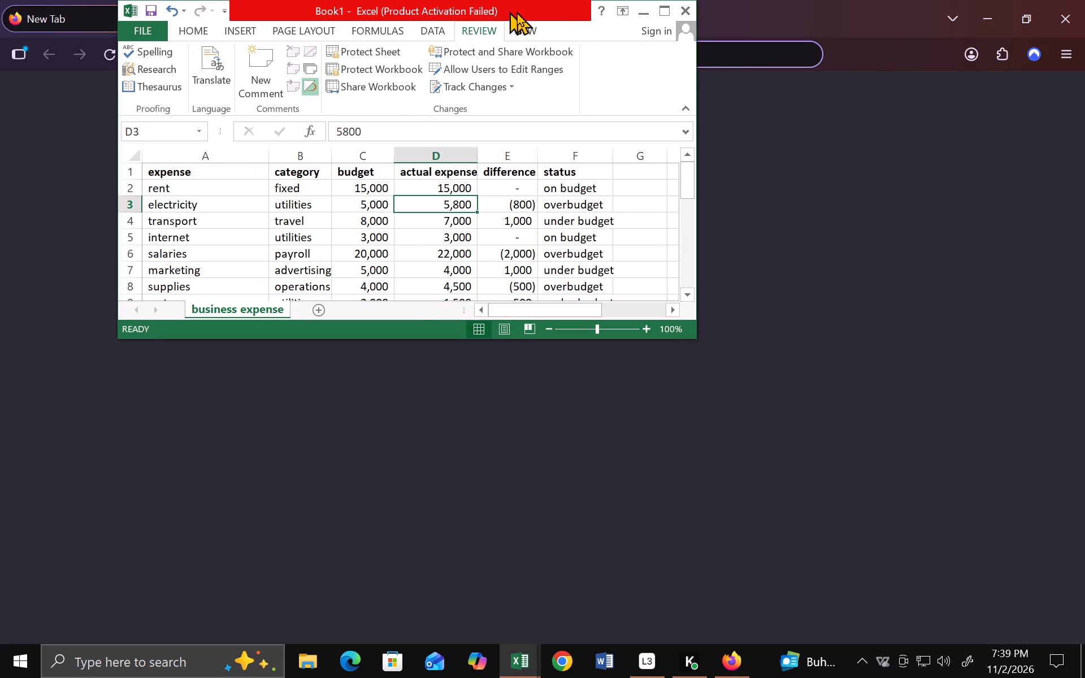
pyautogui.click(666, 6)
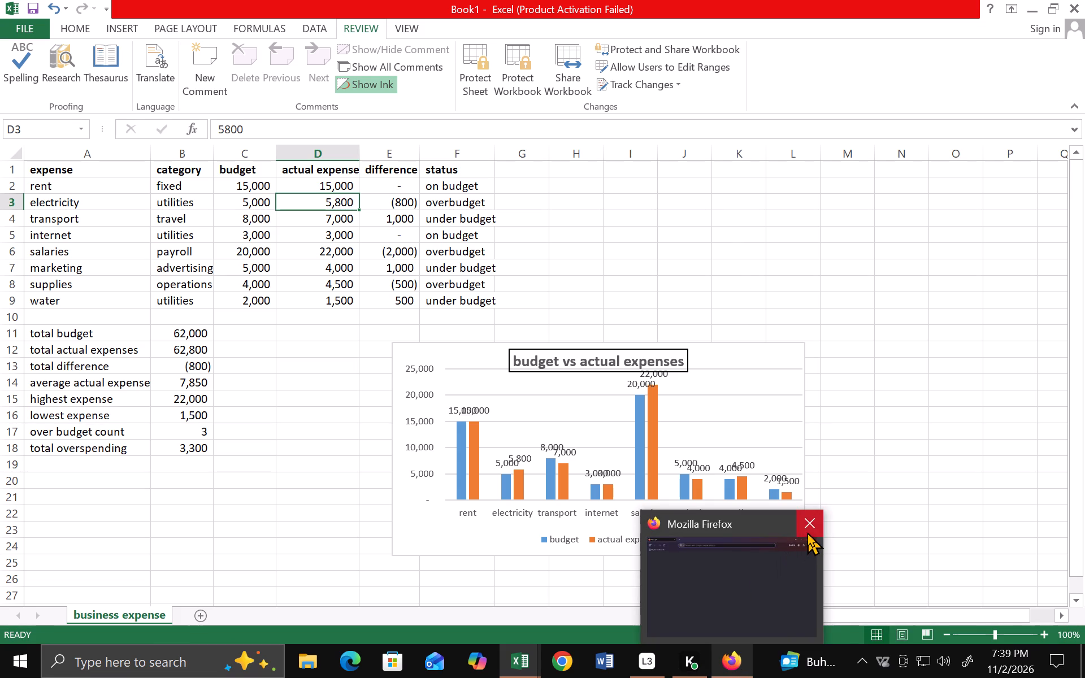
# Close the Mozilla Firefox window that is open in the background.
pyautogui.click(809, 515)
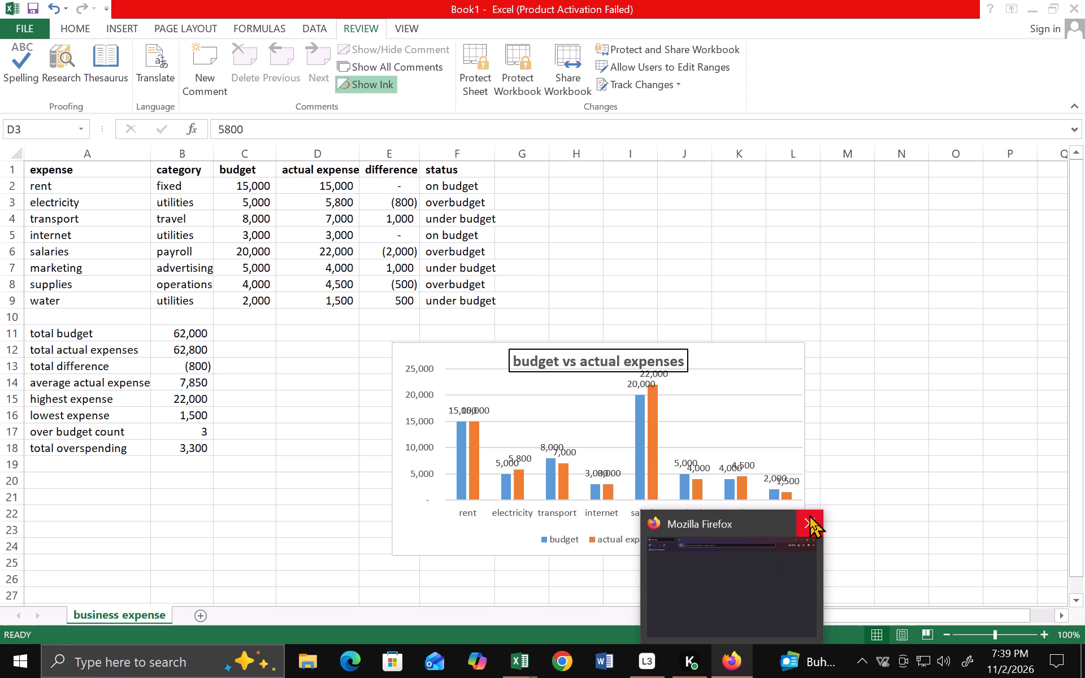
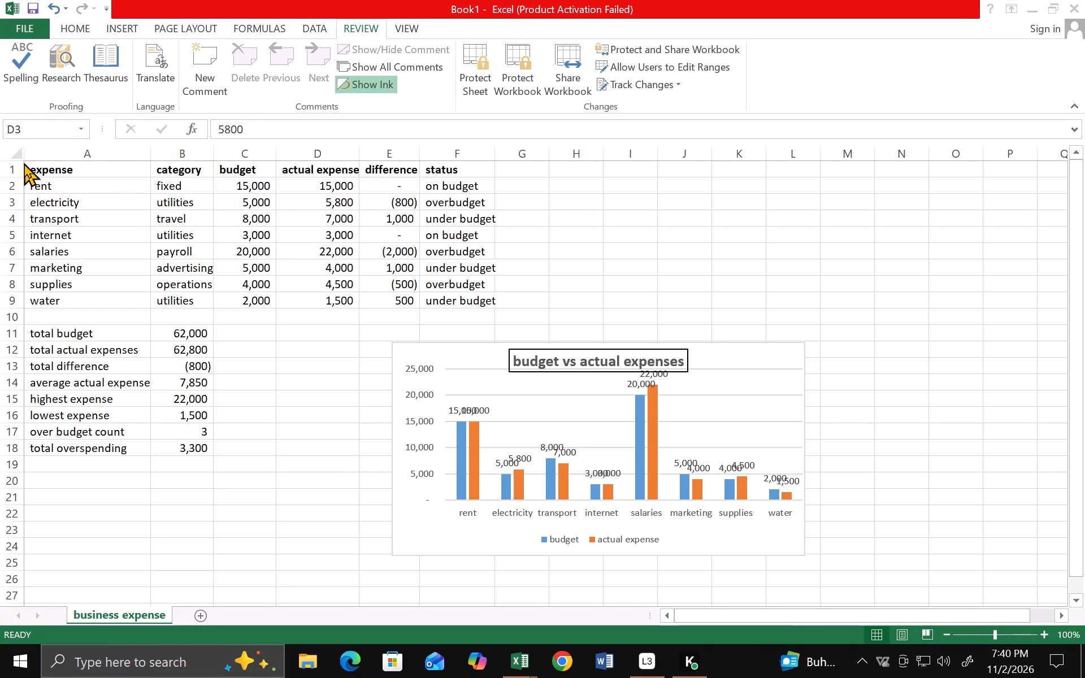
# Apply All Borders to cells A1:F18, covering the expense table and the summary figures.
pyautogui.click(24, 163)
pyautogui.click(45, 172)
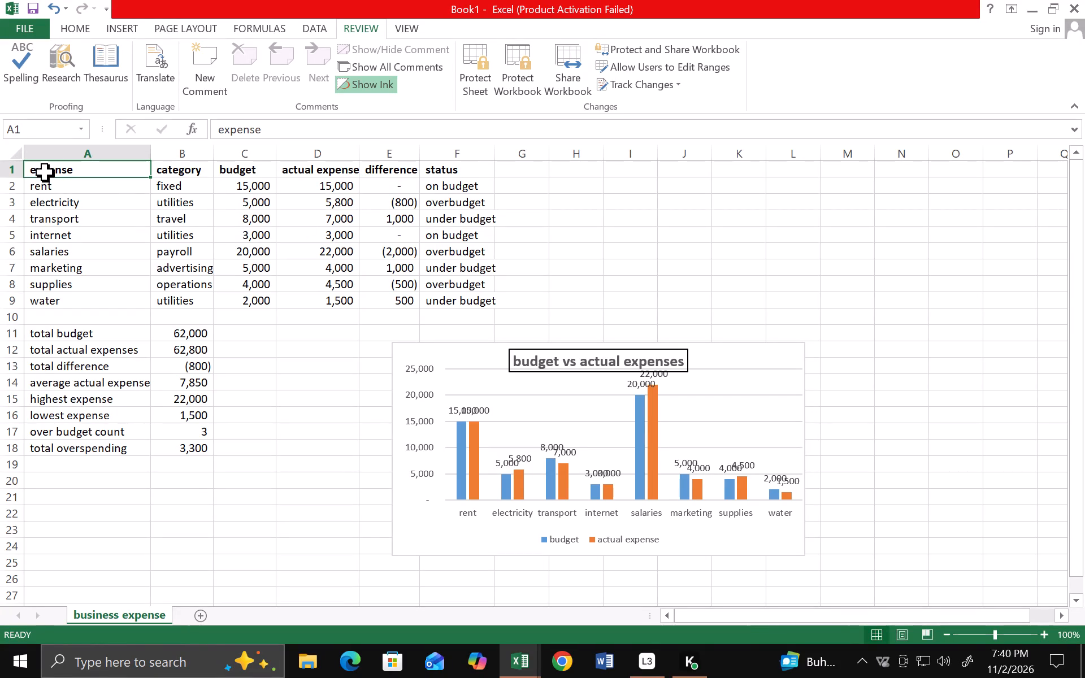
pyautogui.moveTo(45, 172); pyautogui.dragTo(218, 312)
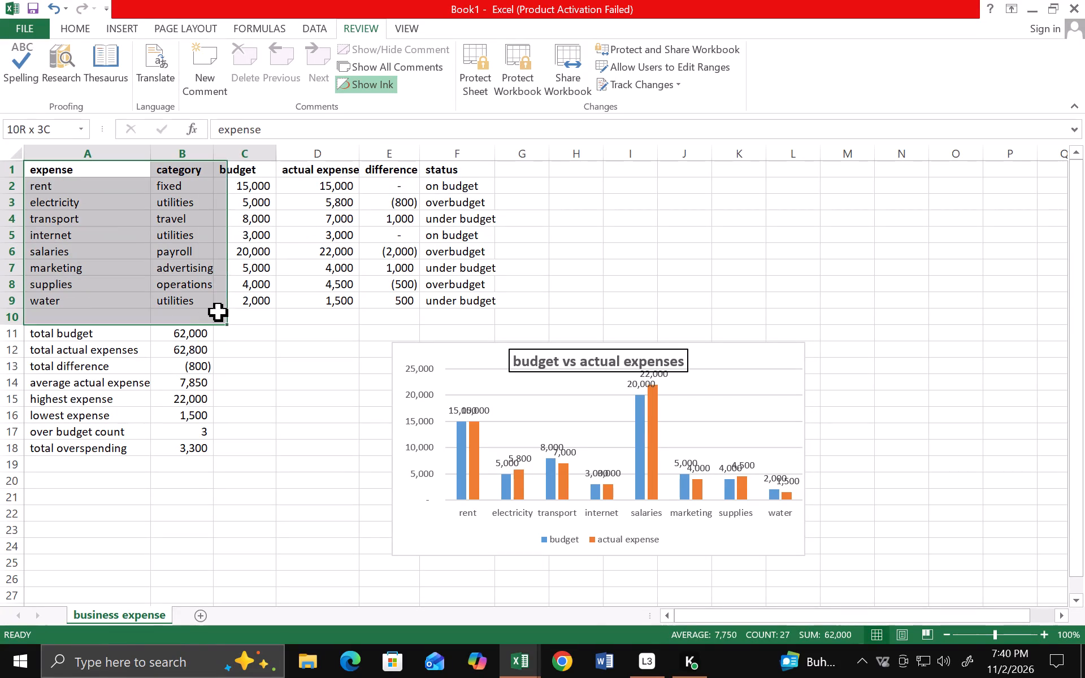
pyautogui.moveTo(218, 312); pyautogui.dragTo(474, 310)
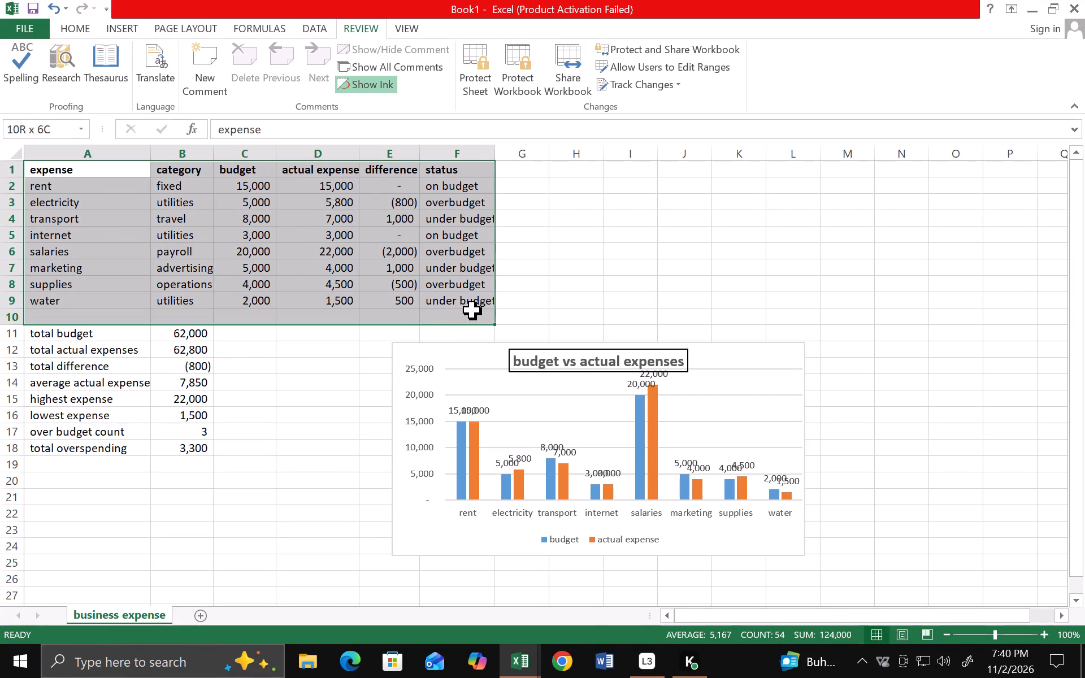
pyautogui.moveTo(474, 310); pyautogui.dragTo(478, 305)
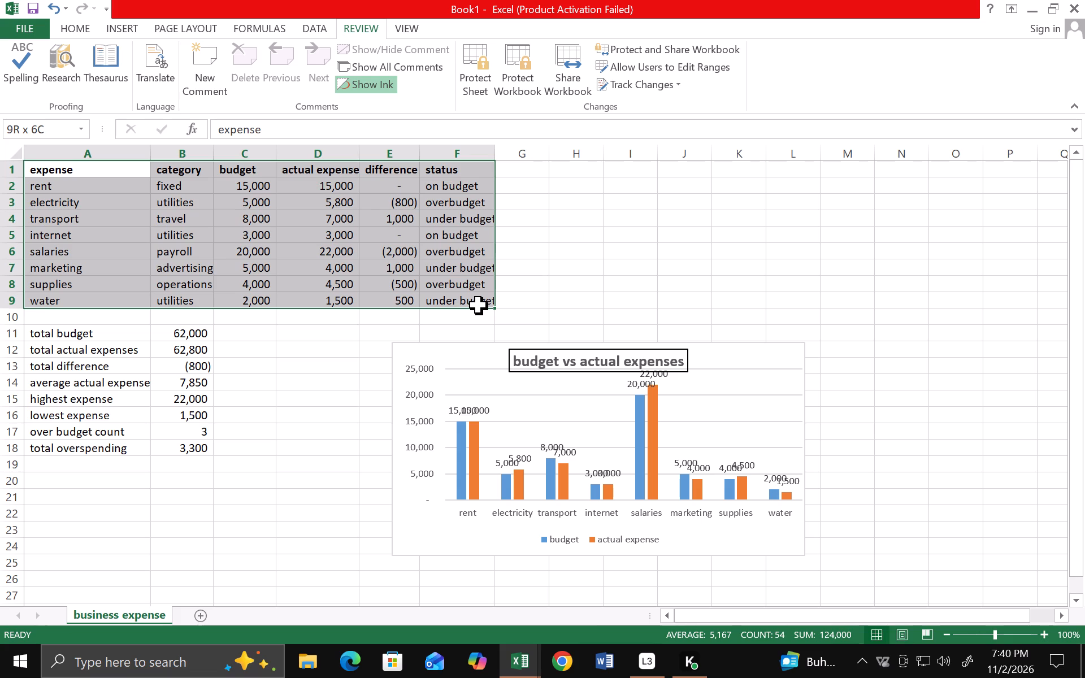
pyautogui.moveTo(478, 305); pyautogui.dragTo(474, 428)
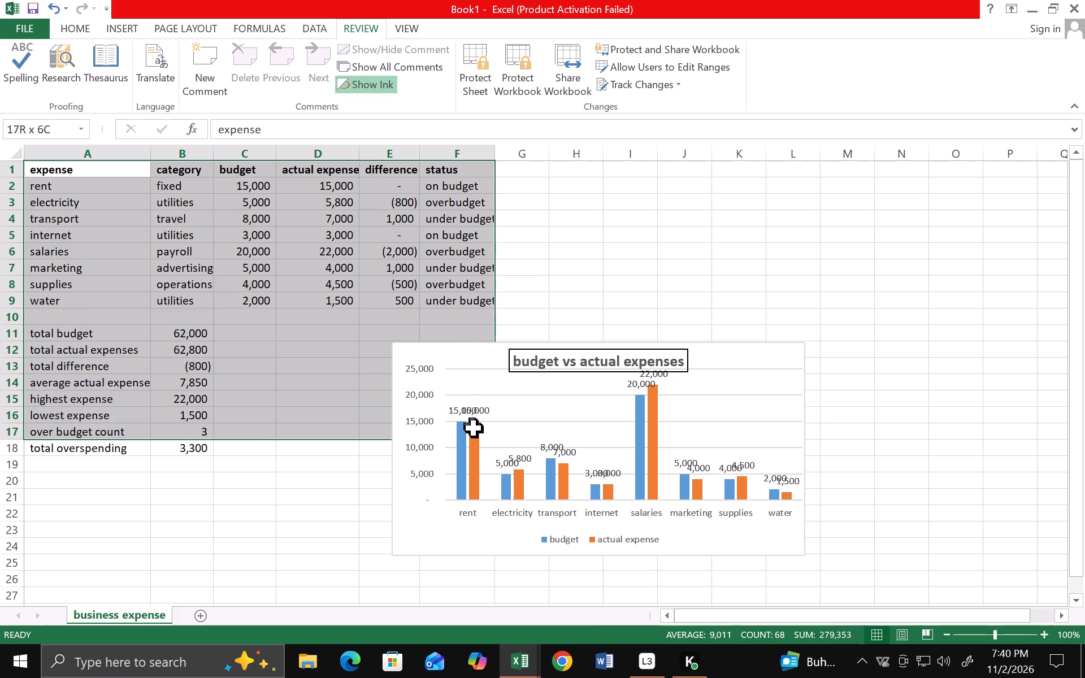
pyautogui.moveTo(474, 428); pyautogui.dragTo(484, 442)
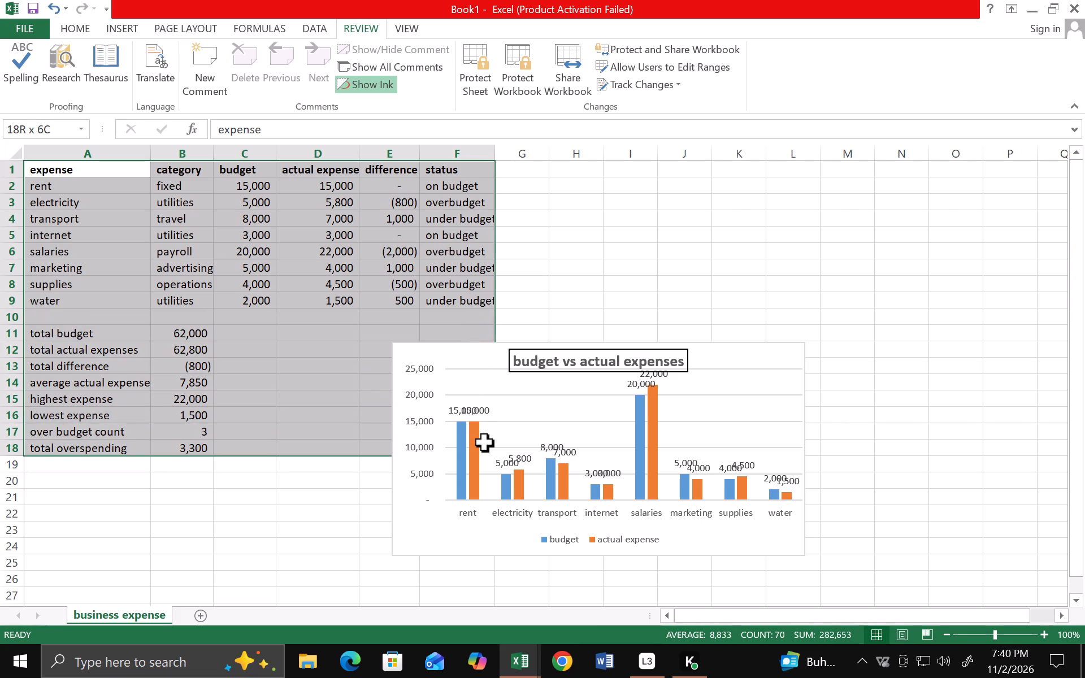
pyautogui.moveTo(484, 442); pyautogui.dragTo(486, 442)
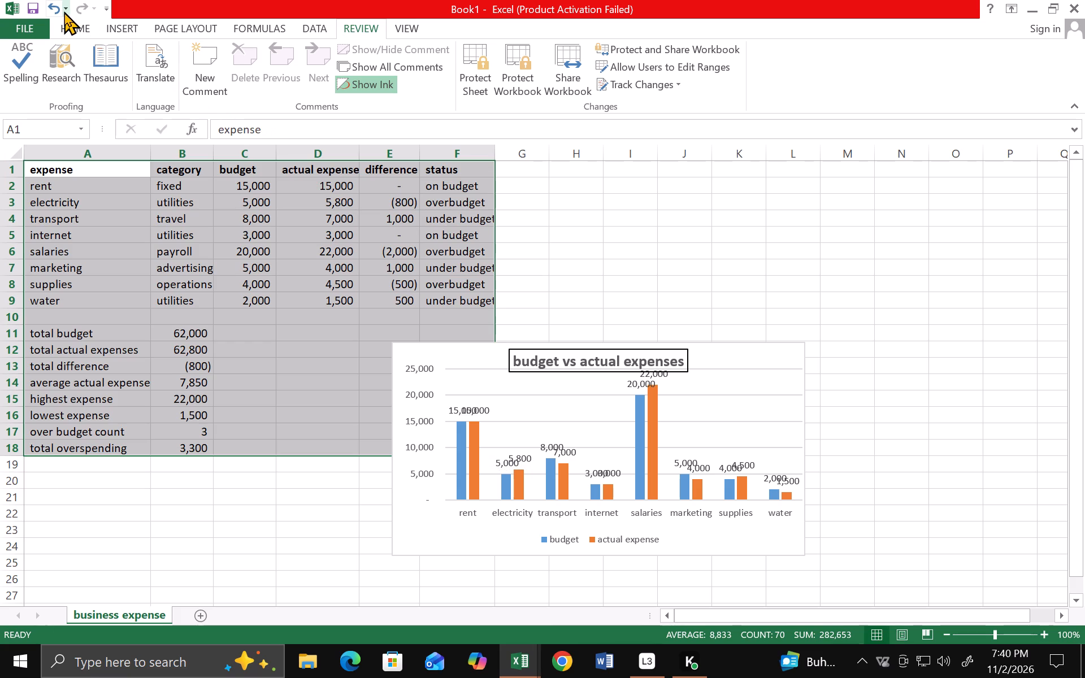
pyautogui.click(76, 26)
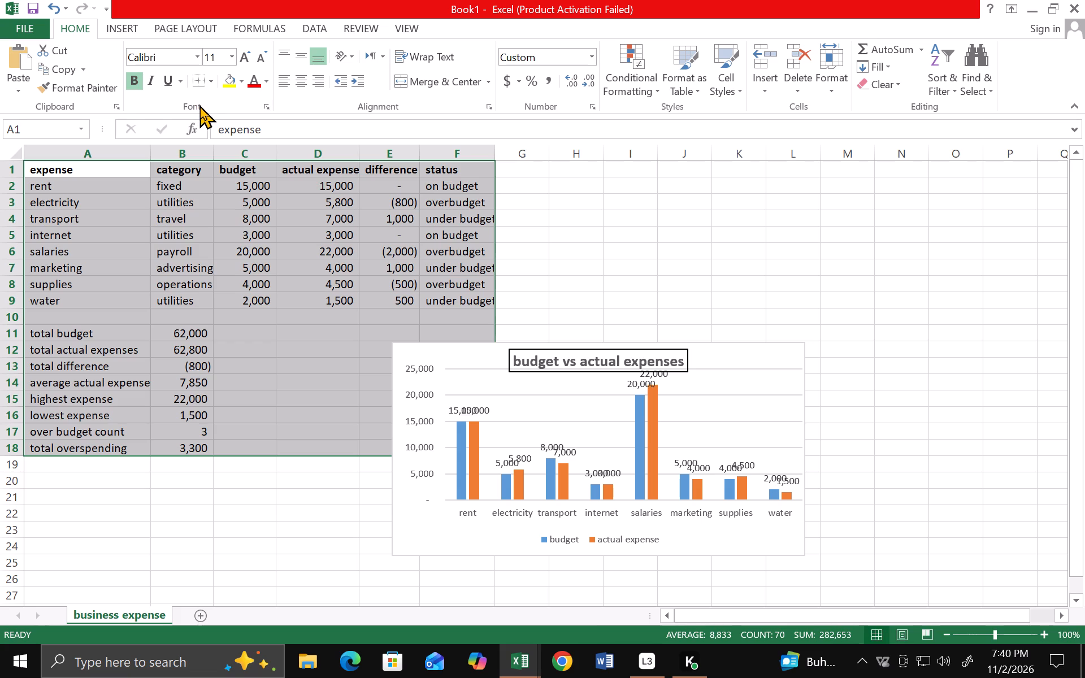
pyautogui.click(209, 76)
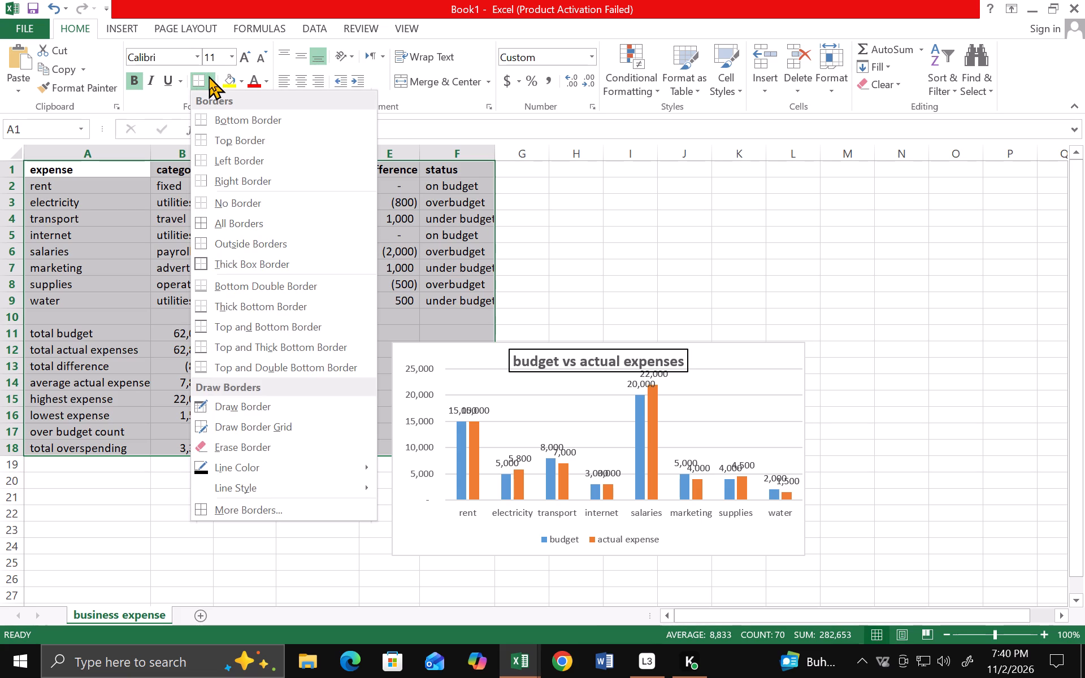
pyautogui.click(195, 217)
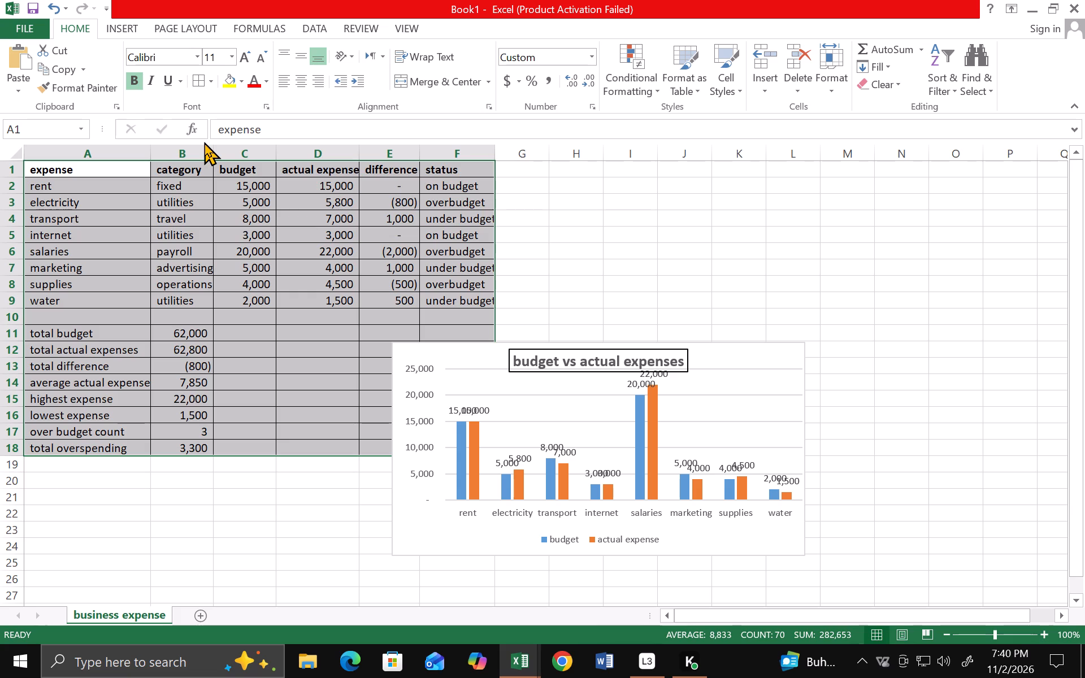
# Apply Outside Borders to the same range A1:F18.
pyautogui.click(201, 76)
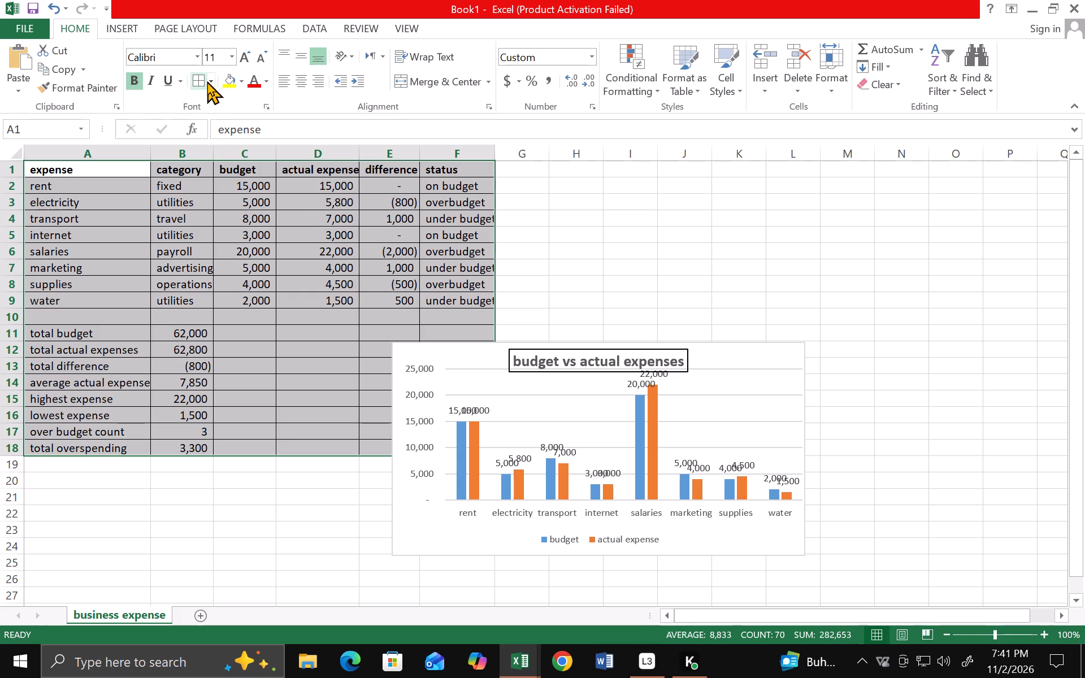
pyautogui.click(210, 79)
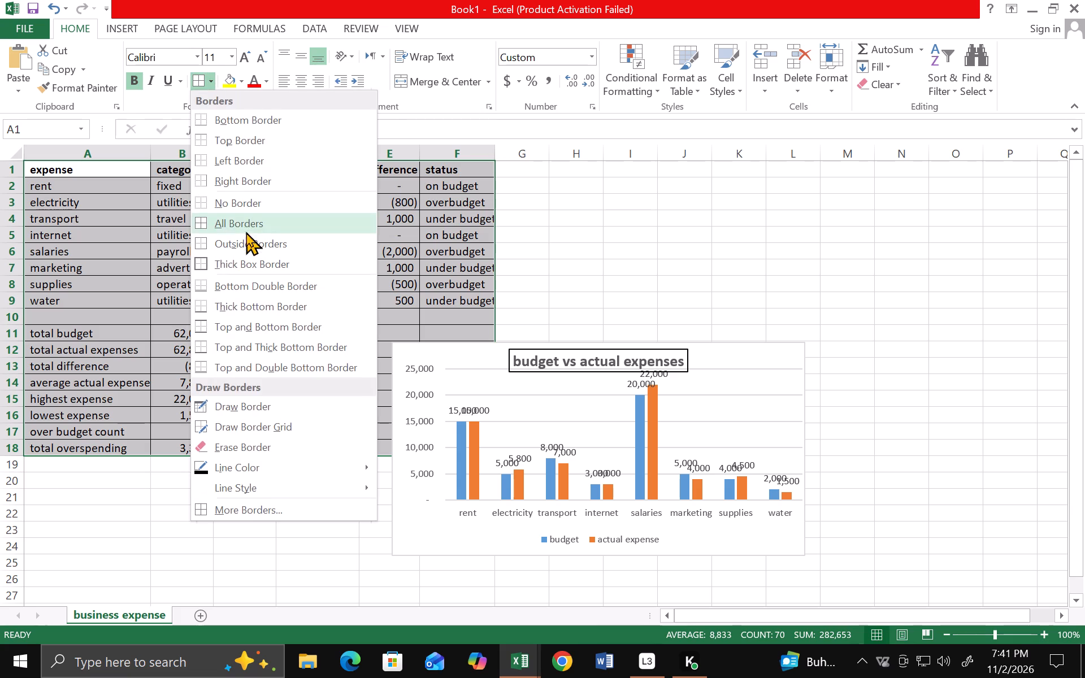
pyautogui.click(218, 239)
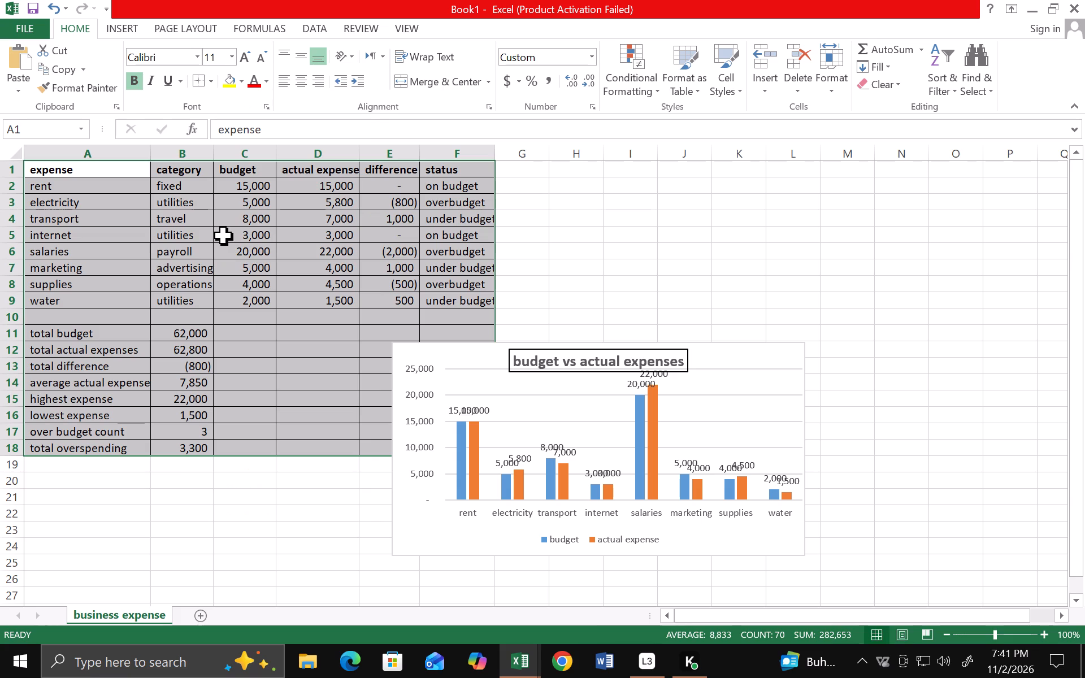
# Add a Less Than 0 highlight rule with Light Red Fill with Dark Red Text to empty cell K4.
pyautogui.click(762, 213)
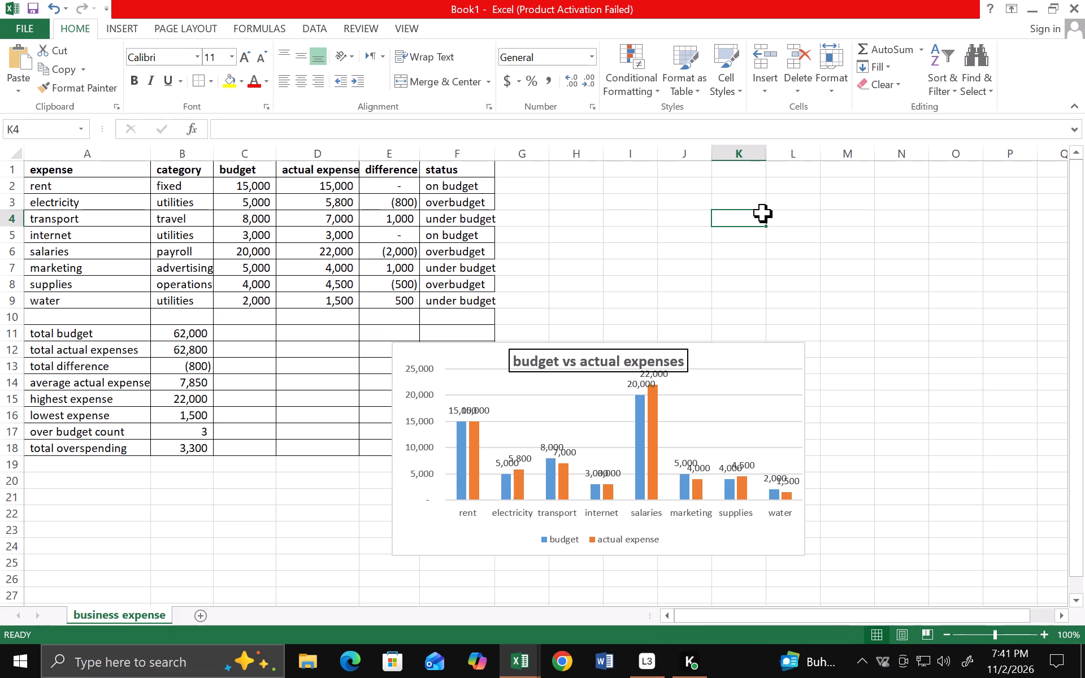
pyautogui.click(654, 85)
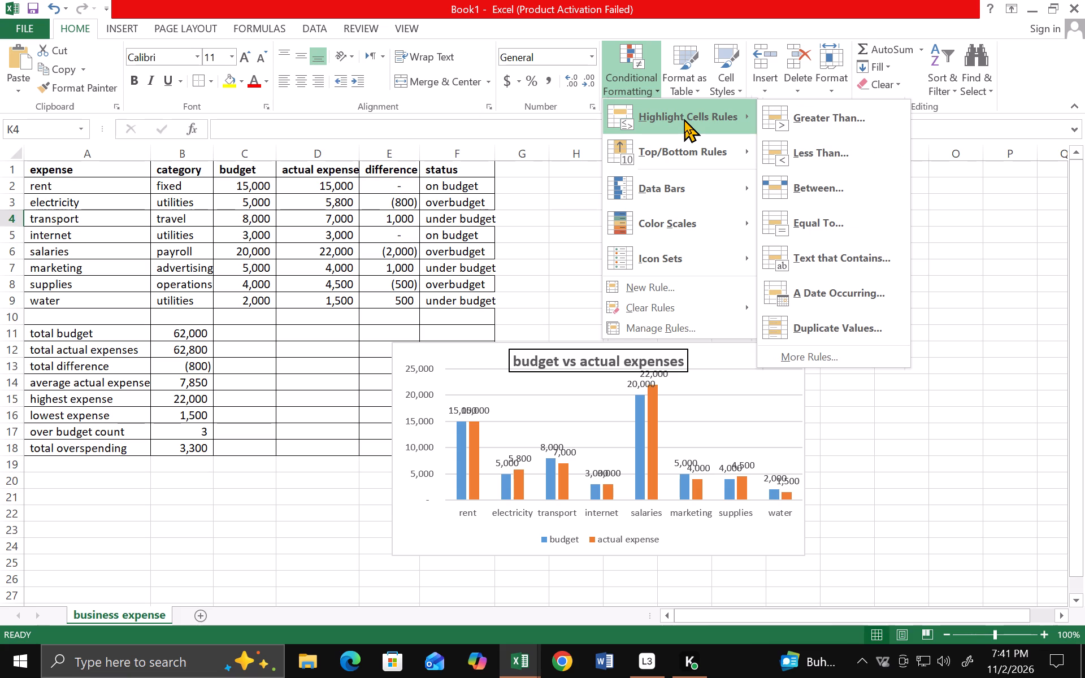
pyautogui.click(684, 119)
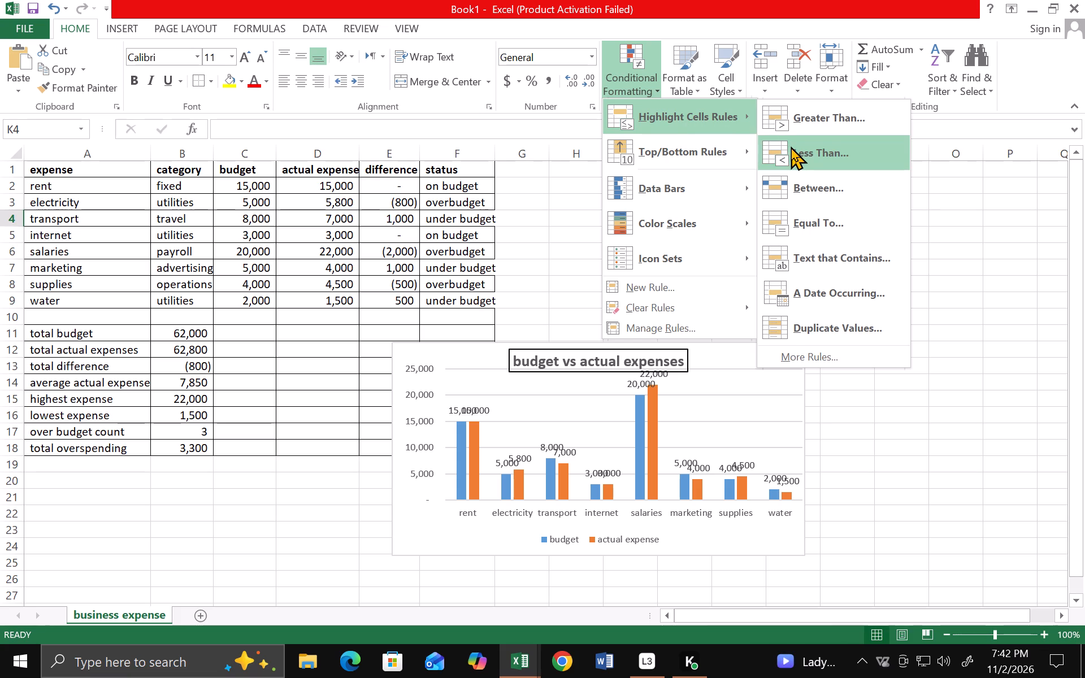
pyautogui.click(791, 146)
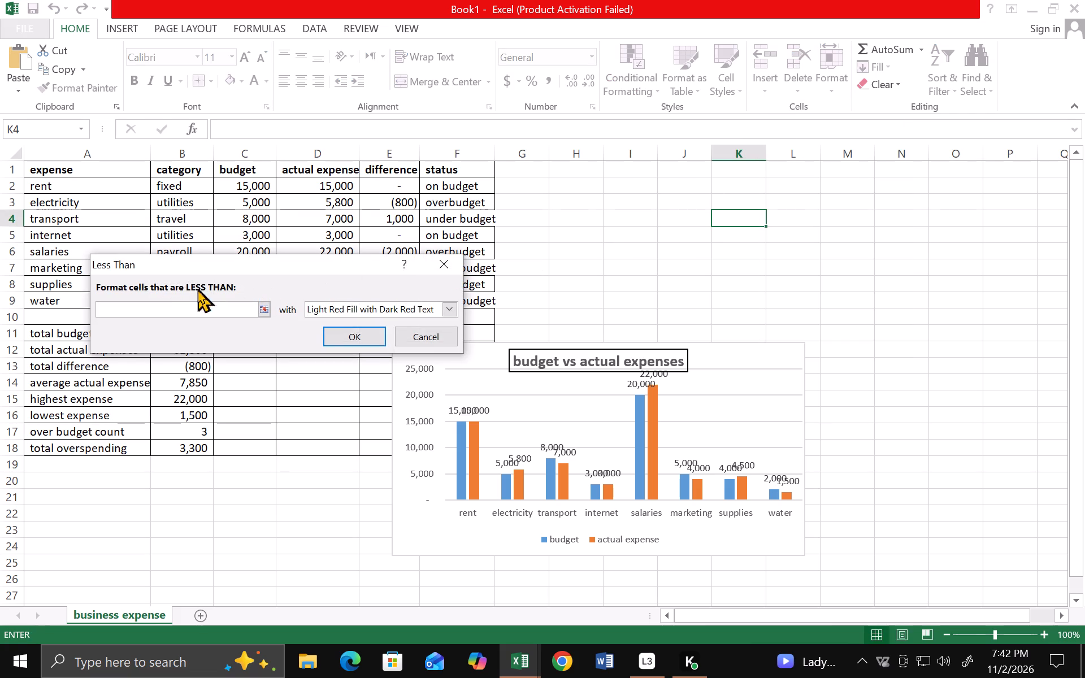
pyautogui.click(118, 303)
pyautogui.write('0o')
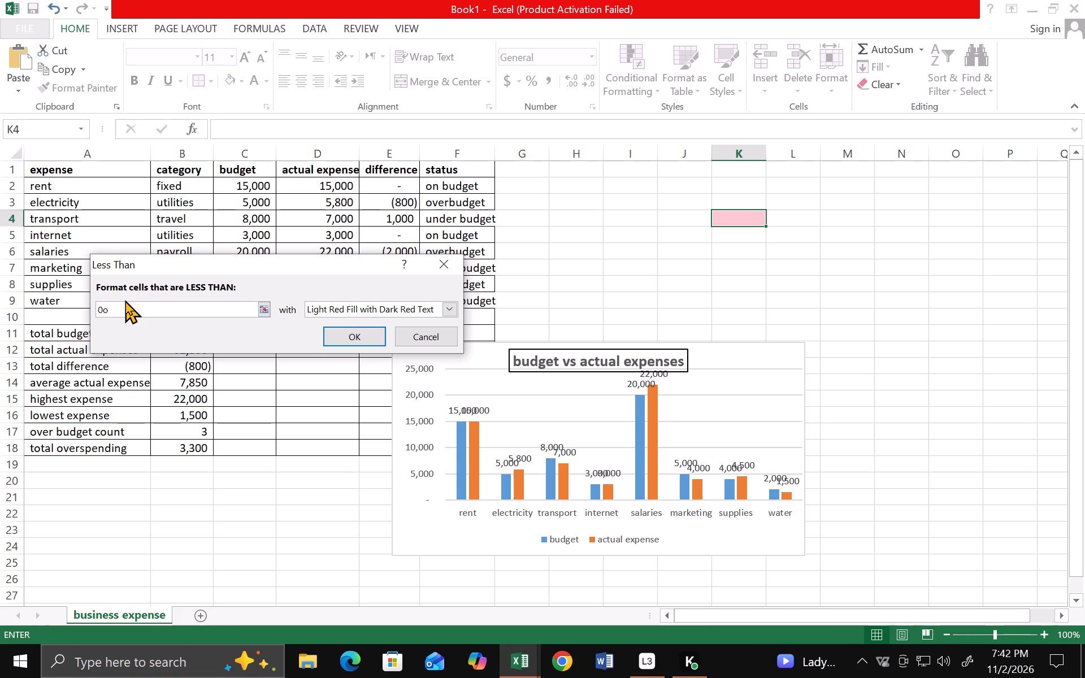
pyautogui.press('BackSpace')
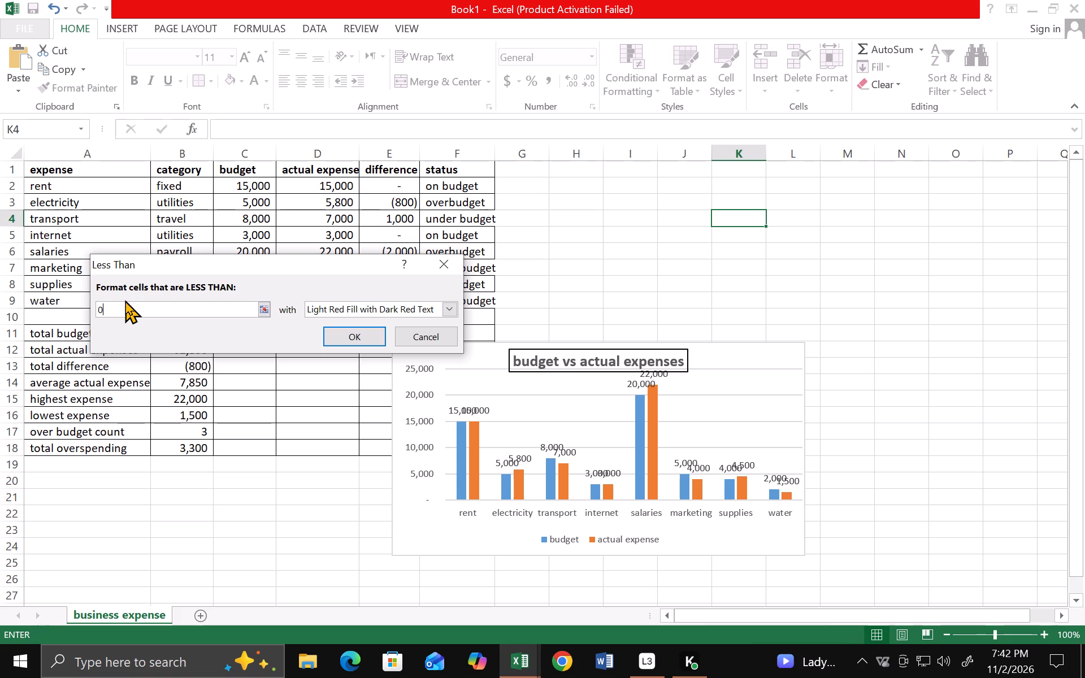
pyautogui.click(364, 330)
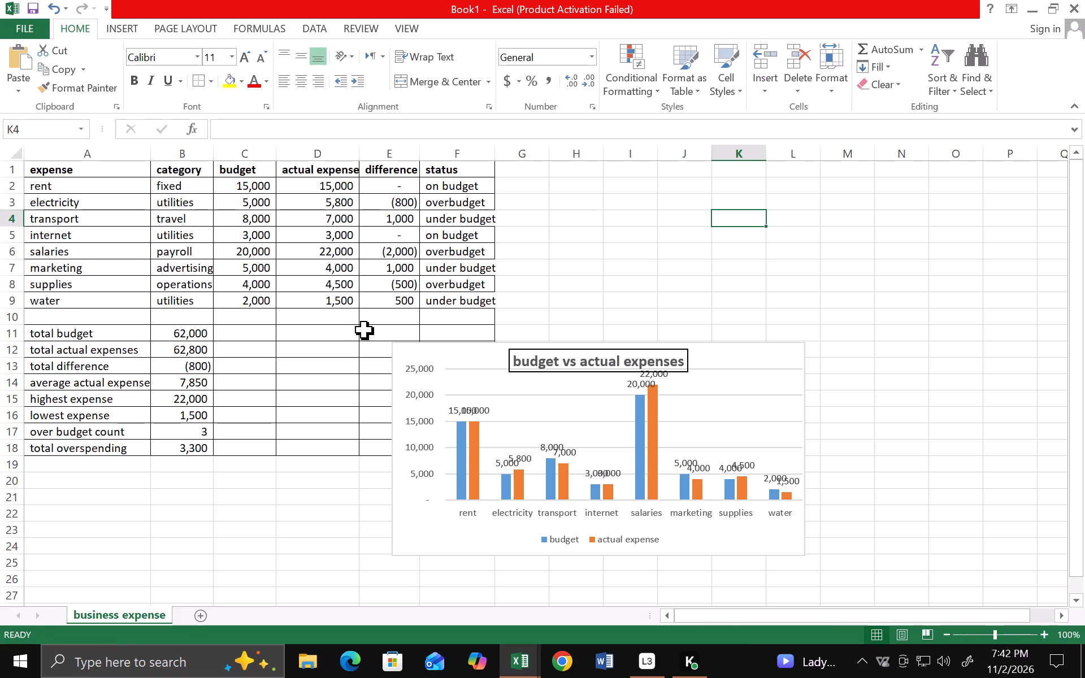
# Add a Less Than 0 highlight rule with Light Red Fill with Dark Red Text to electricity's difference cell E3.
pyautogui.click(267, 218)
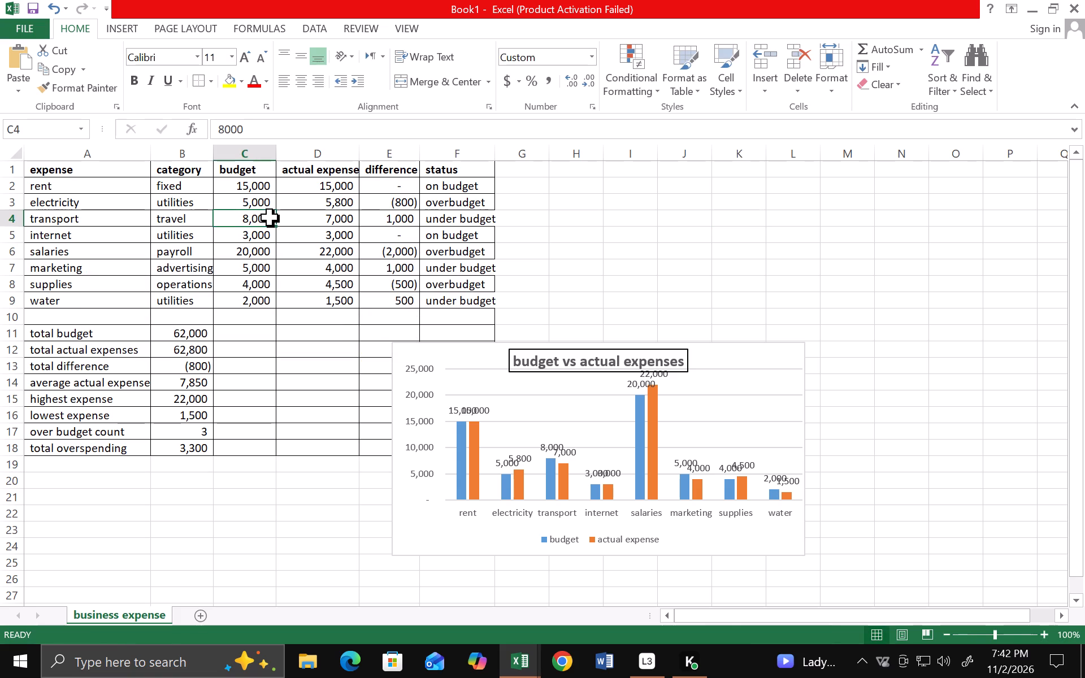
pyautogui.click(392, 198)
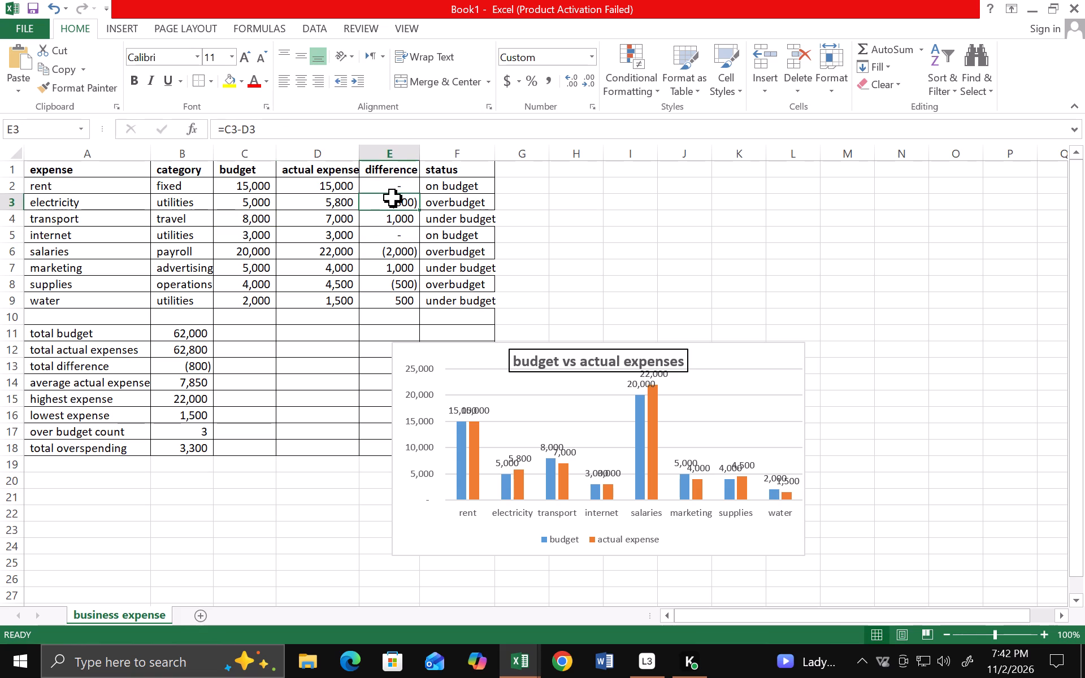
pyautogui.click(661, 86)
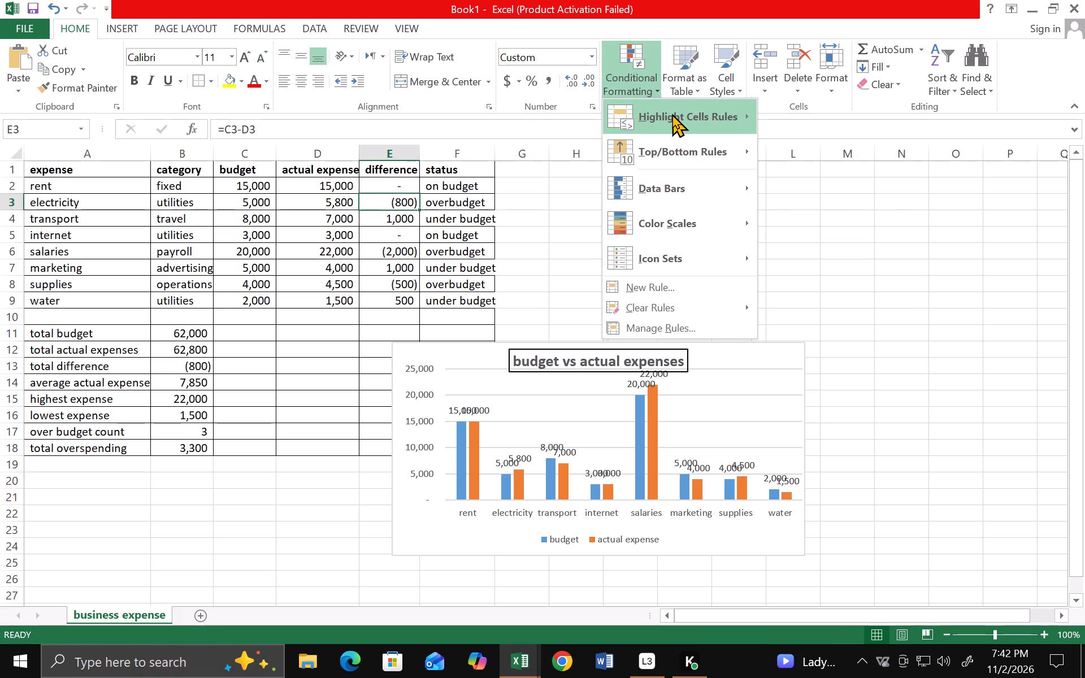
pyautogui.click(672, 114)
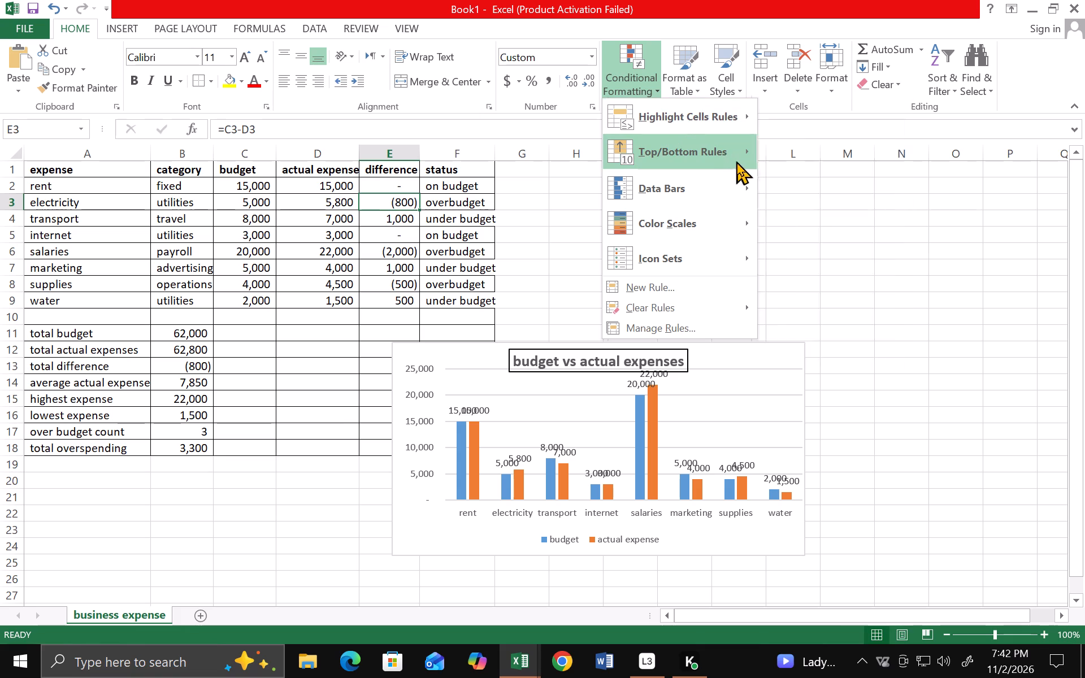
pyautogui.click(718, 113)
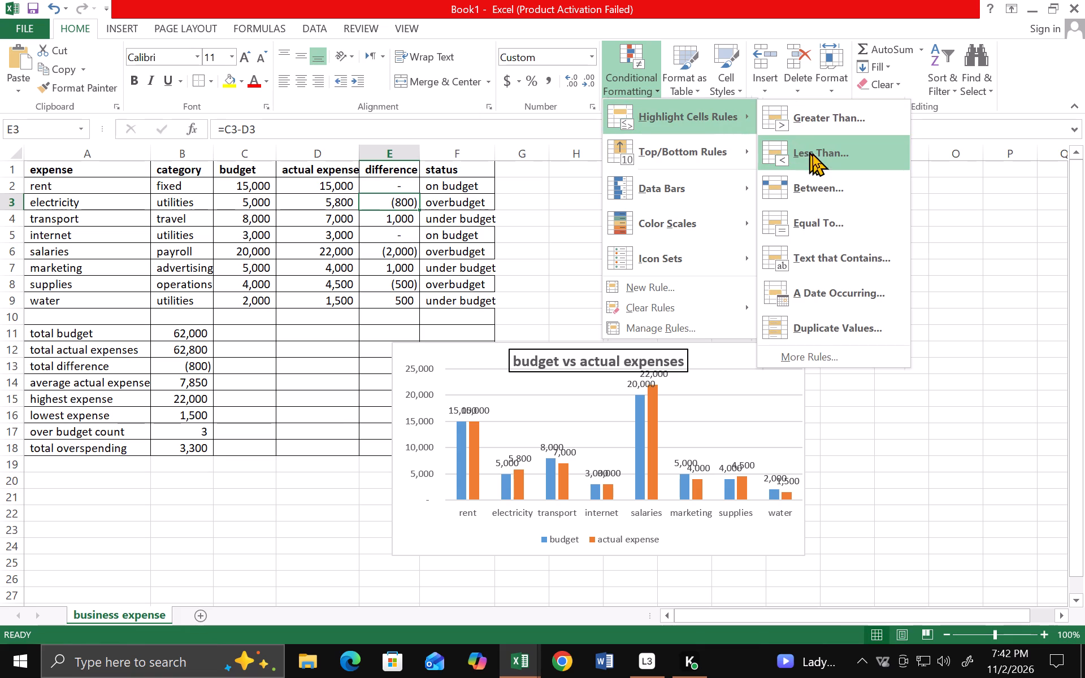
pyautogui.click(821, 146)
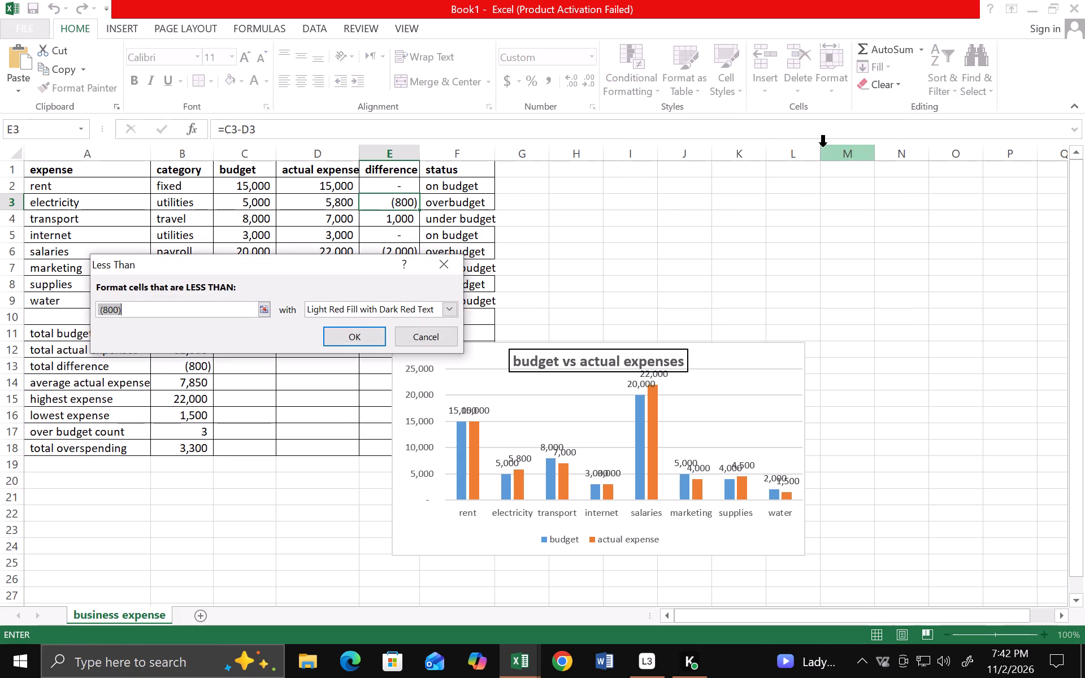
pyautogui.click(175, 299)
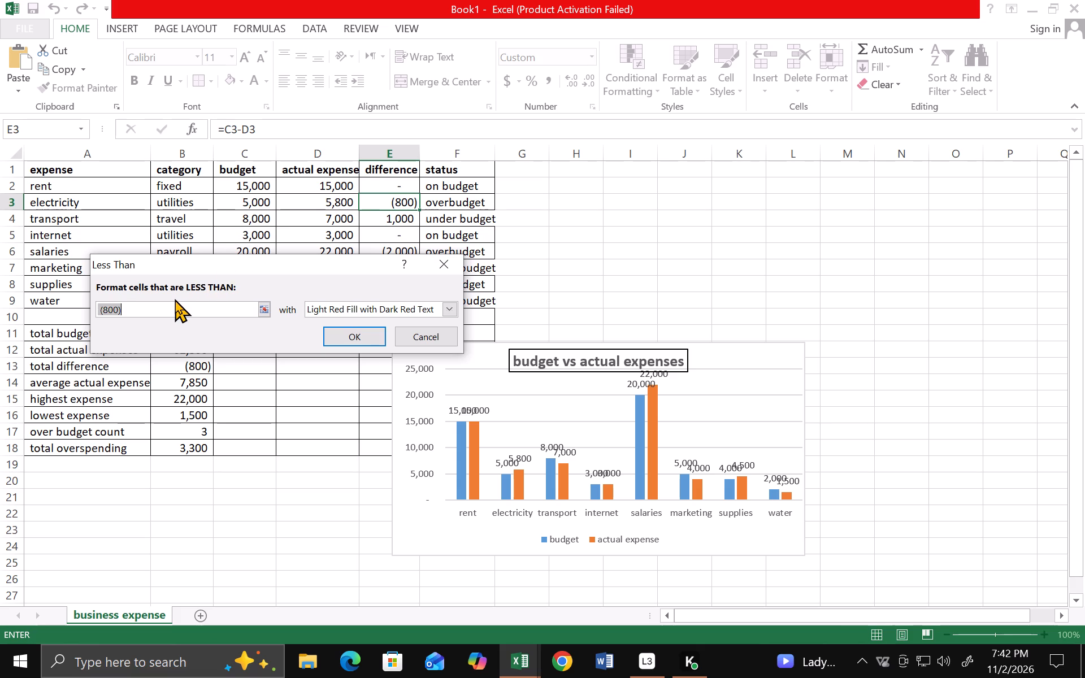
pyautogui.press('BackSpace')
pyautogui.press('BackSpace')
pyautogui.press('BackSpace')
pyautogui.press('BackSpace')
pyautogui.press('BackSpace')
pyautogui.press('BackSpace')
pyautogui.press('BackSpace')
pyautogui.press('BackSpace')
pyautogui.press('BackSpace')
pyautogui.press('BackSpace')
pyautogui.press('0')
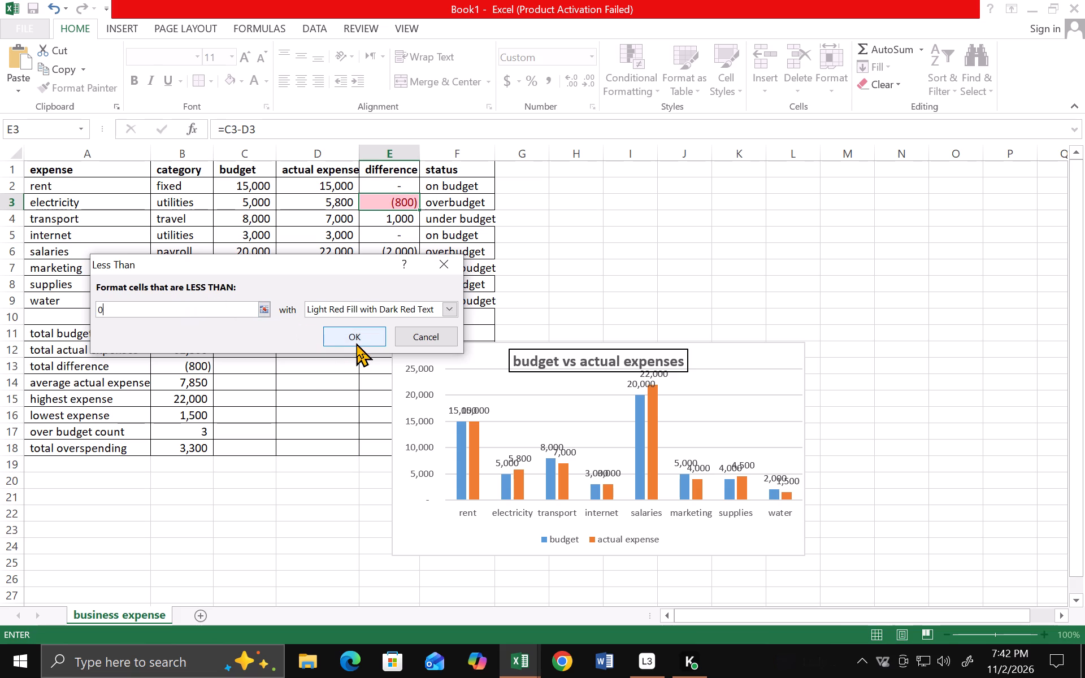
pyautogui.click(365, 328)
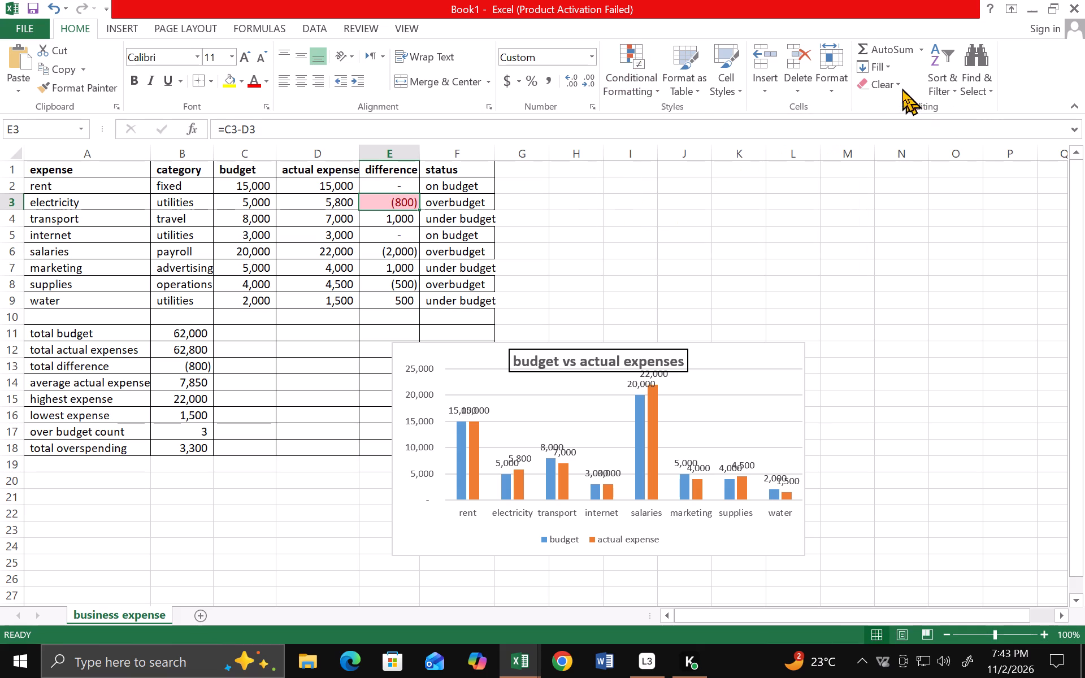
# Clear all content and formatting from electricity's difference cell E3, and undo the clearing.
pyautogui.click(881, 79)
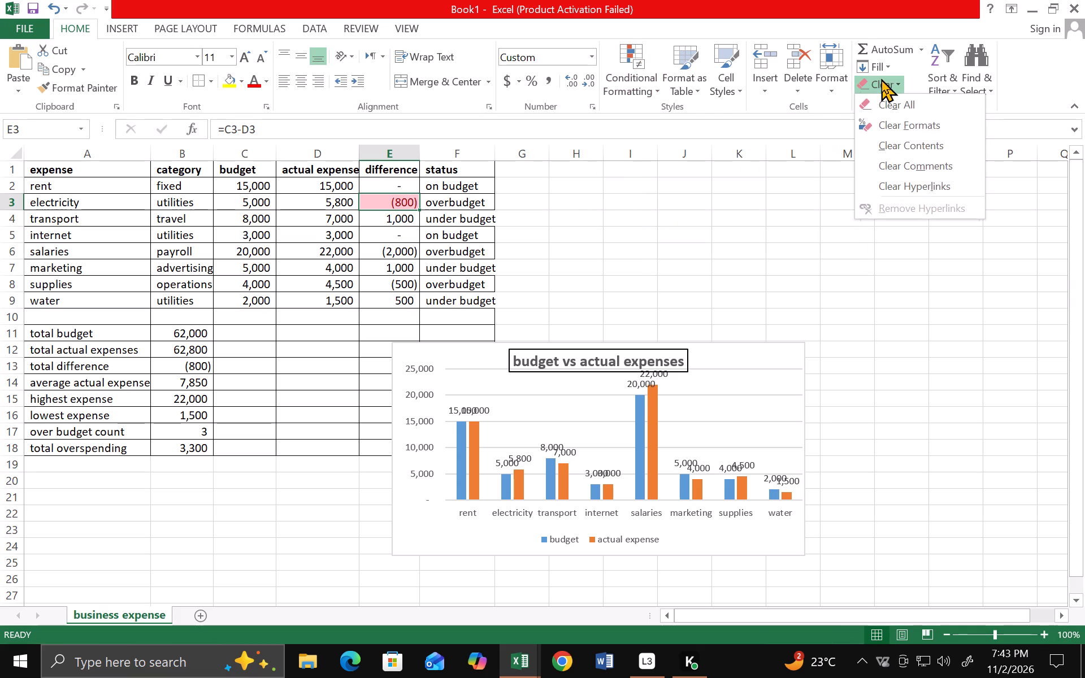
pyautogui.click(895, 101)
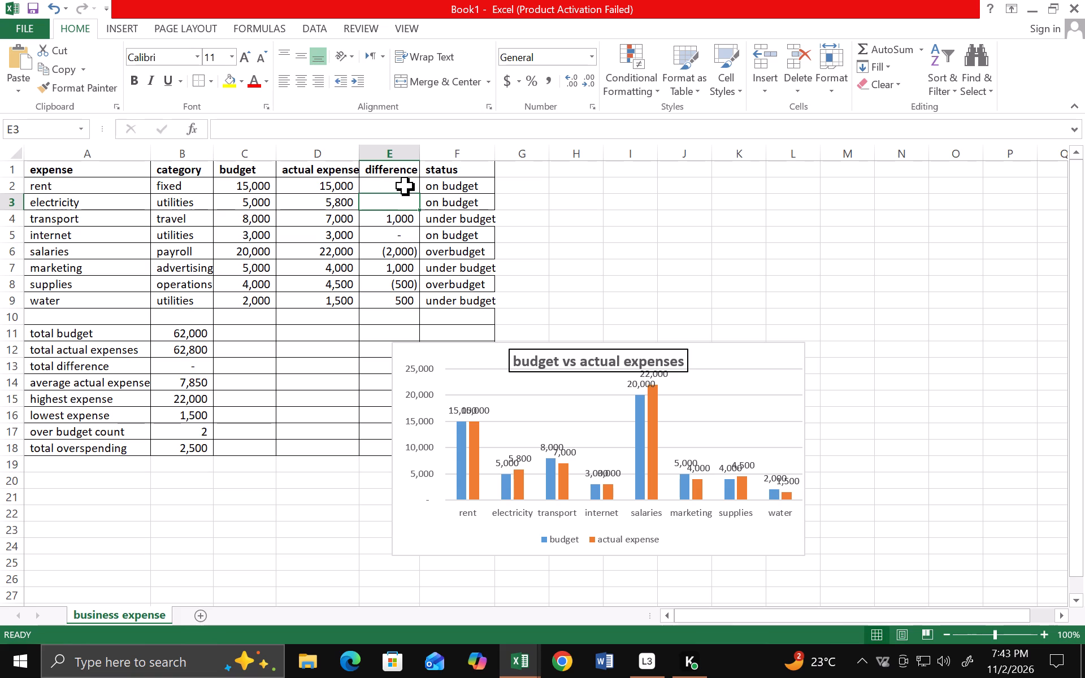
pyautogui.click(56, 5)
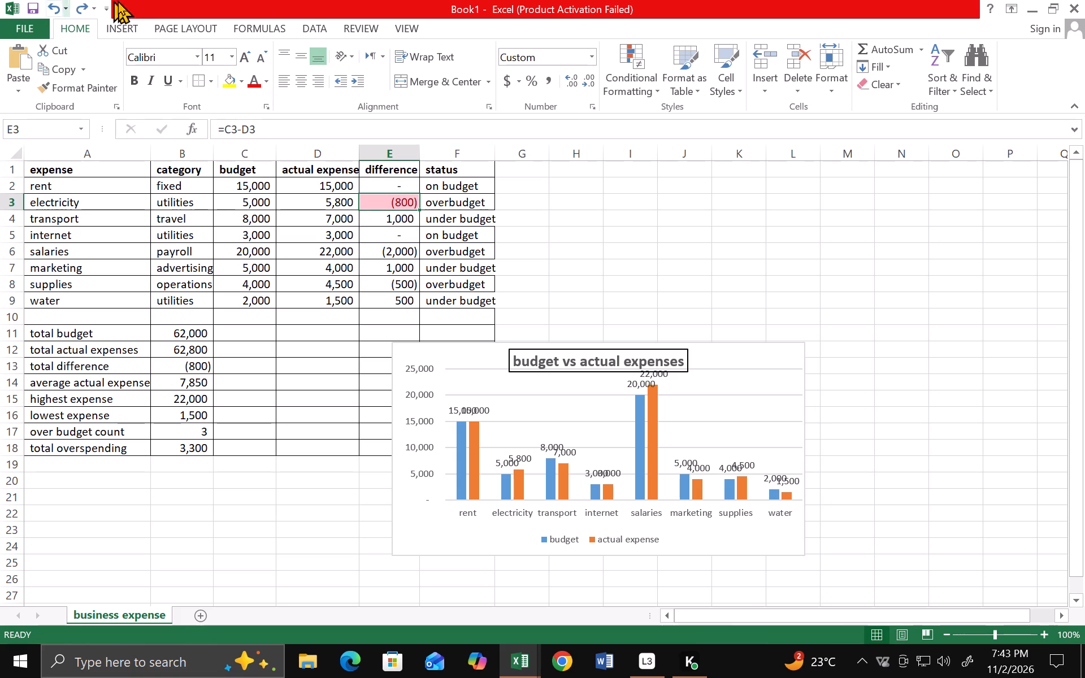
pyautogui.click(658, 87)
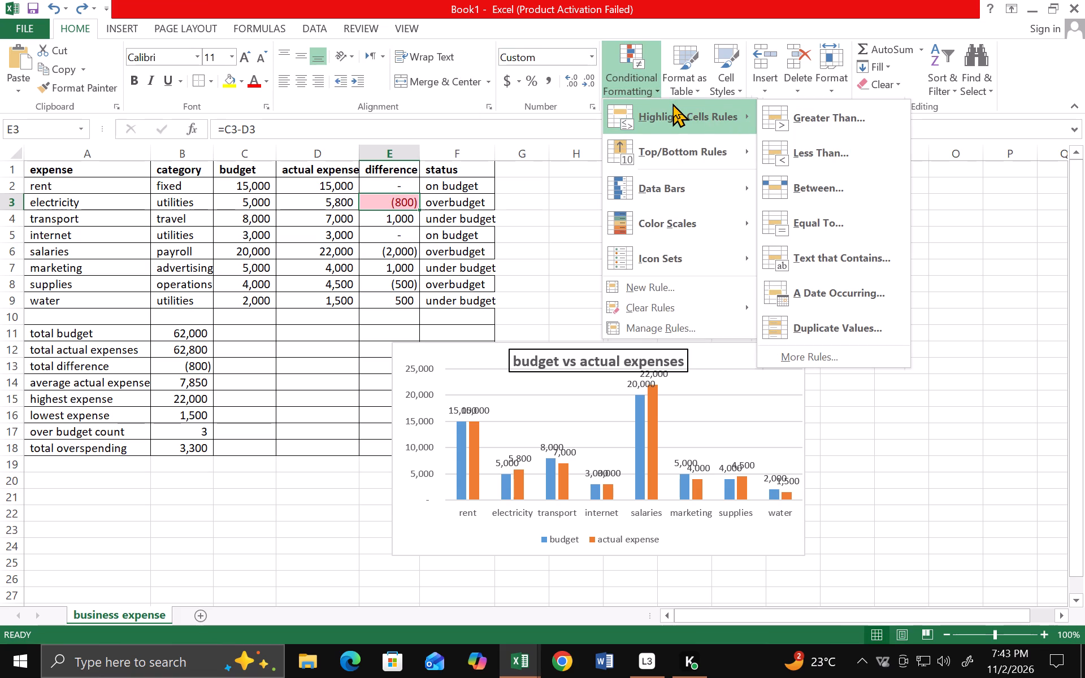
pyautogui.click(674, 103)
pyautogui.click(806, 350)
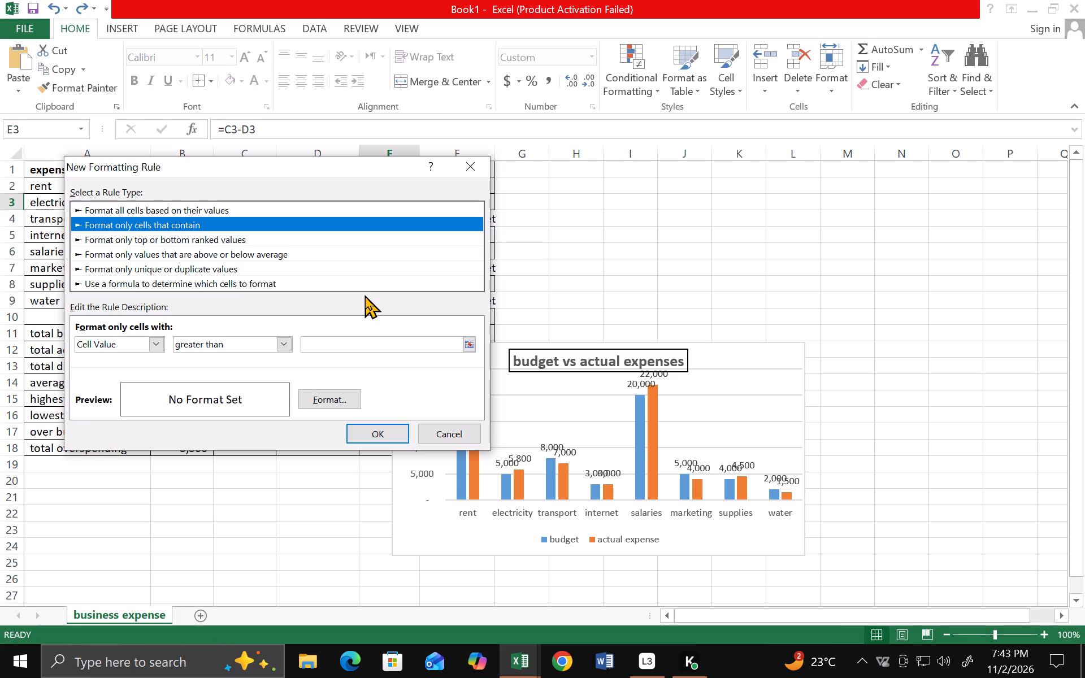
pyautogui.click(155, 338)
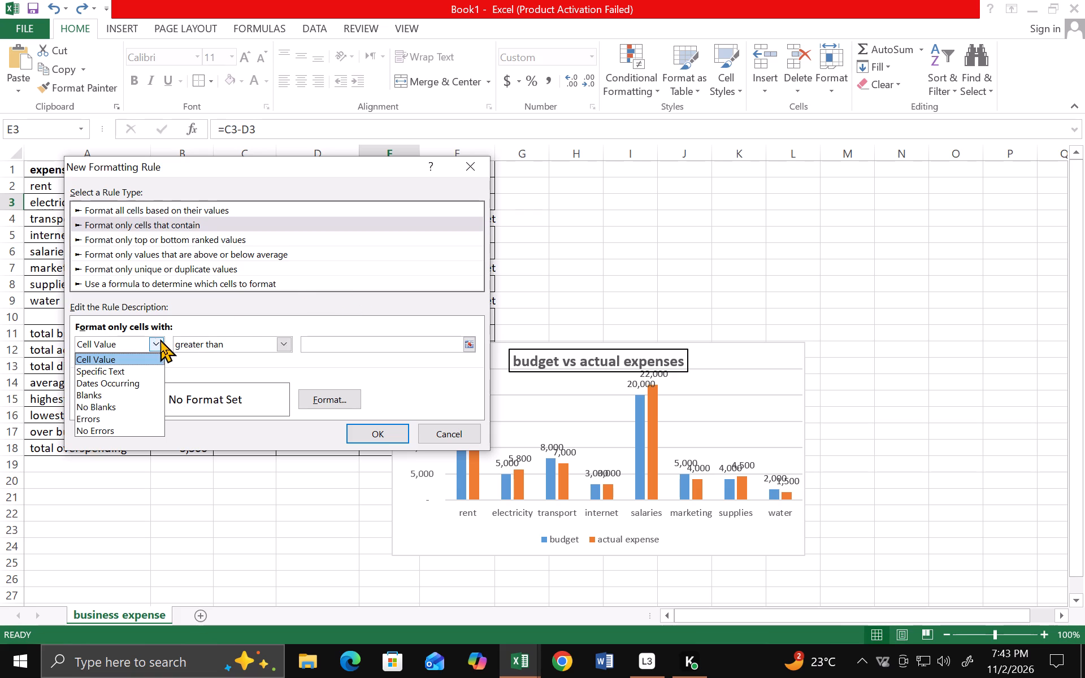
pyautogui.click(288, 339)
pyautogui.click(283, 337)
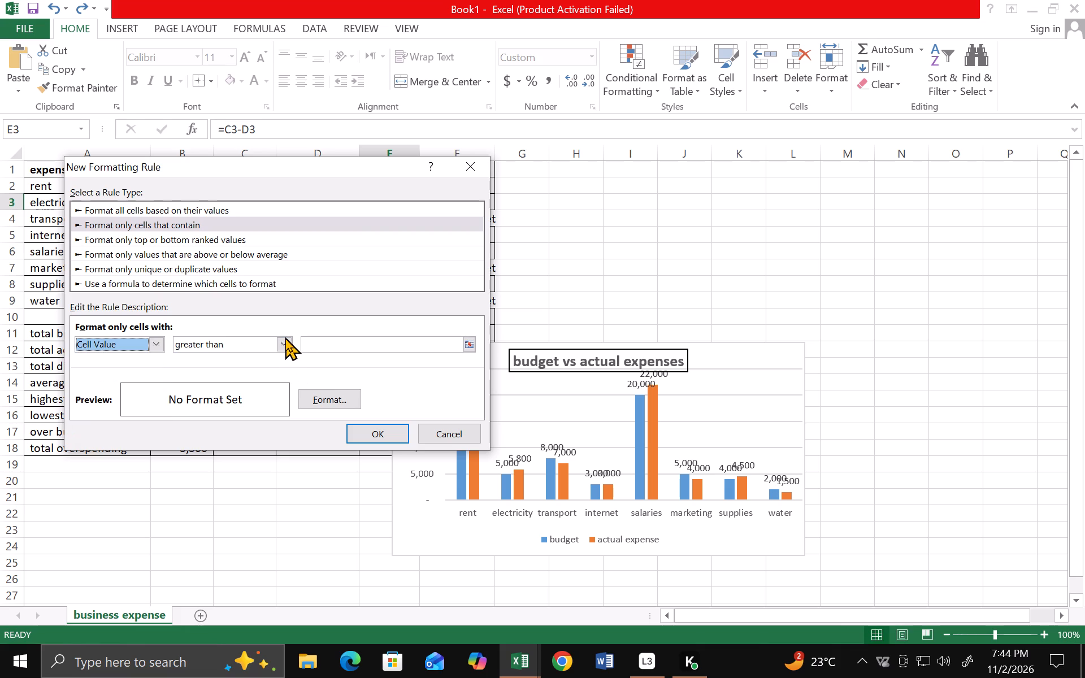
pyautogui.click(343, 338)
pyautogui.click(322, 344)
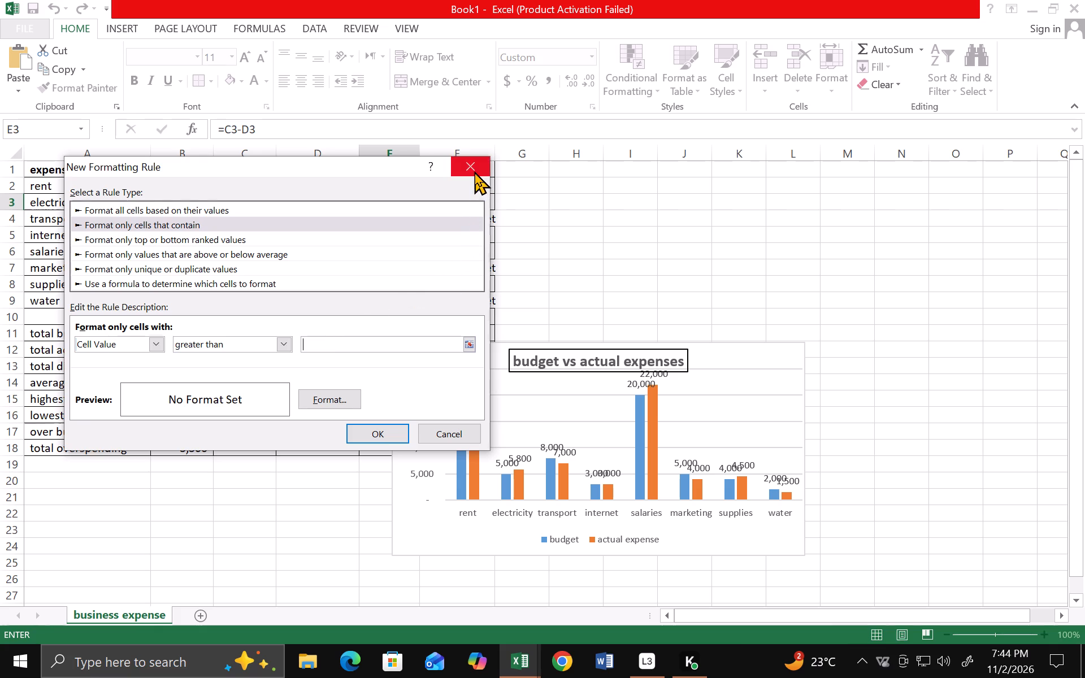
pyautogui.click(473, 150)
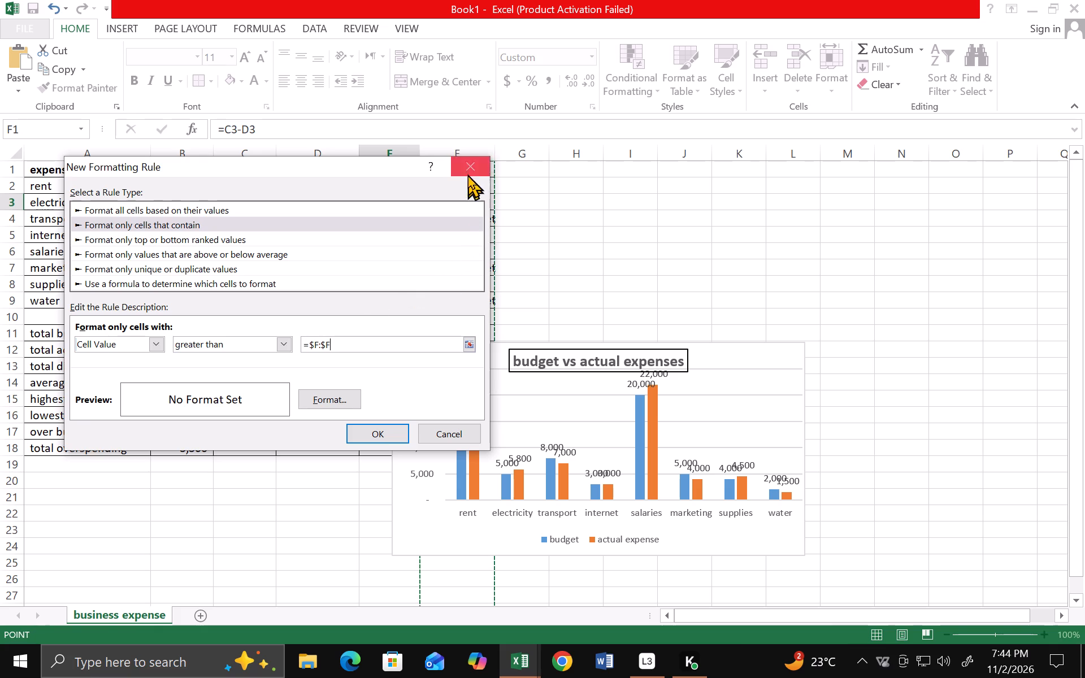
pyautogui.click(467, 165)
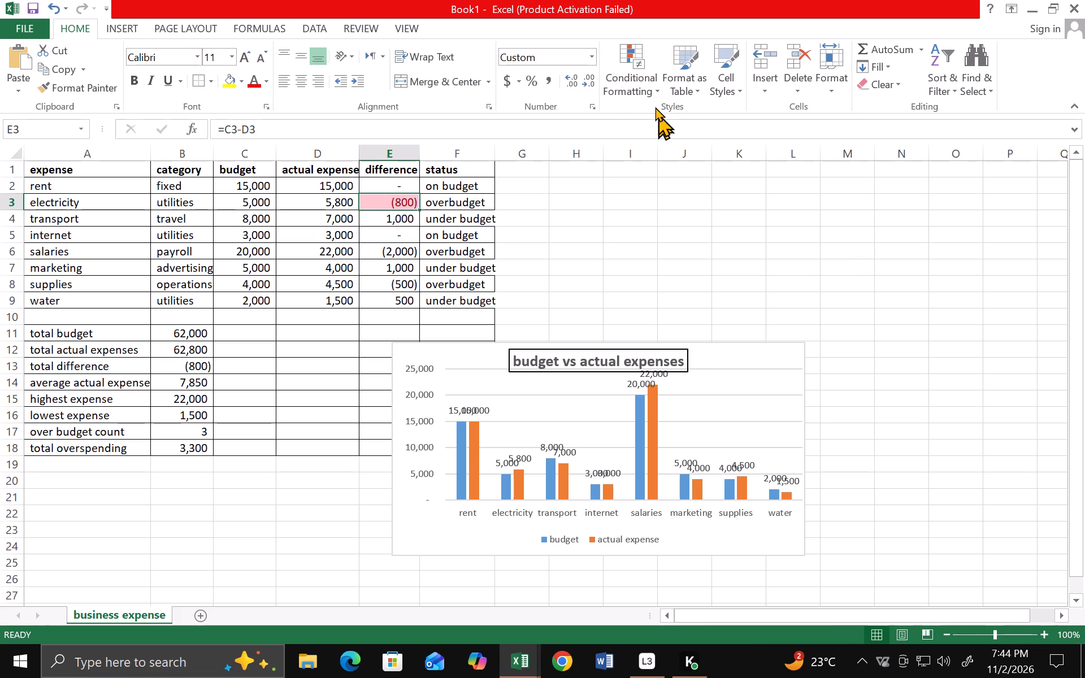
# Apply a border around electricity's difference cell E3.
pyautogui.click(378, 203)
pyautogui.click(208, 77)
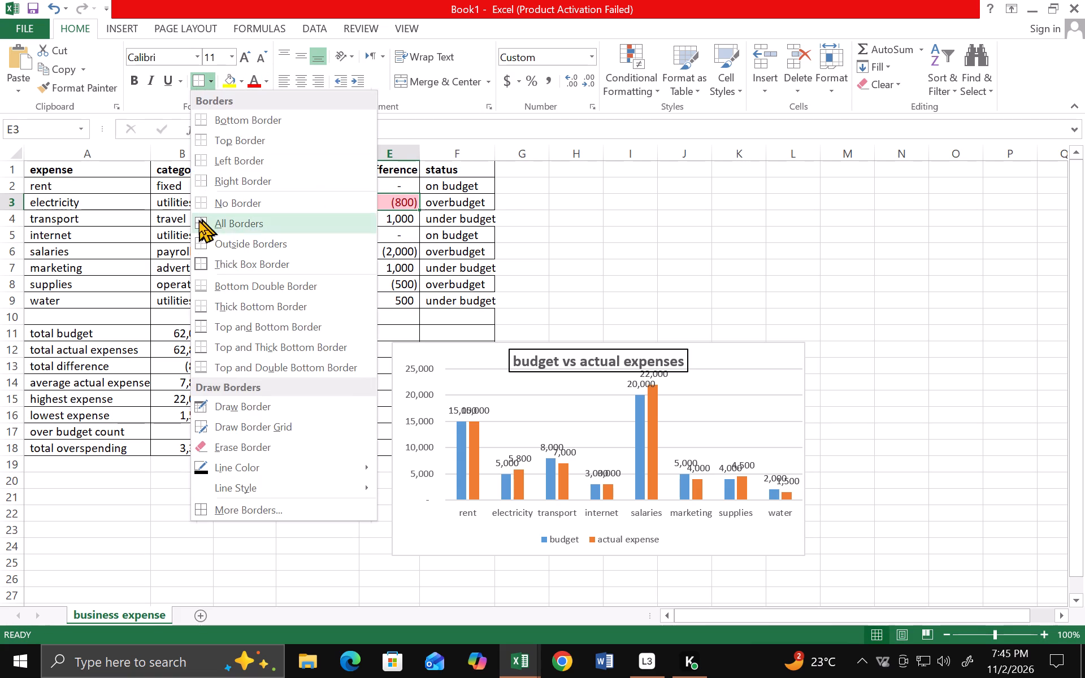
pyautogui.click(200, 234)
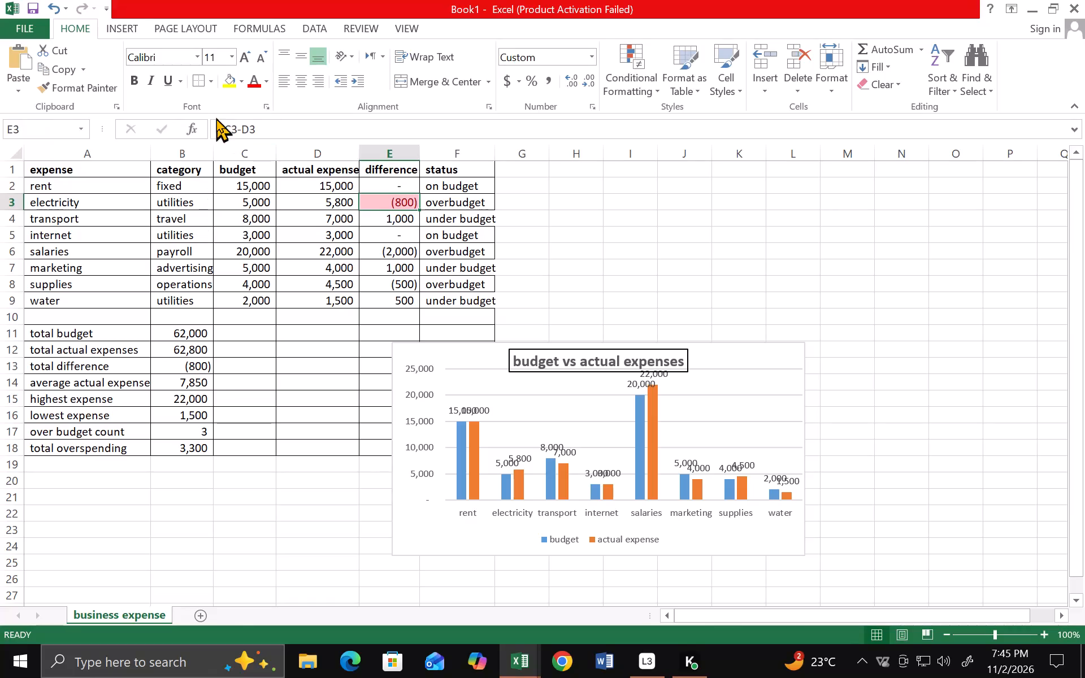
pyautogui.click(209, 79)
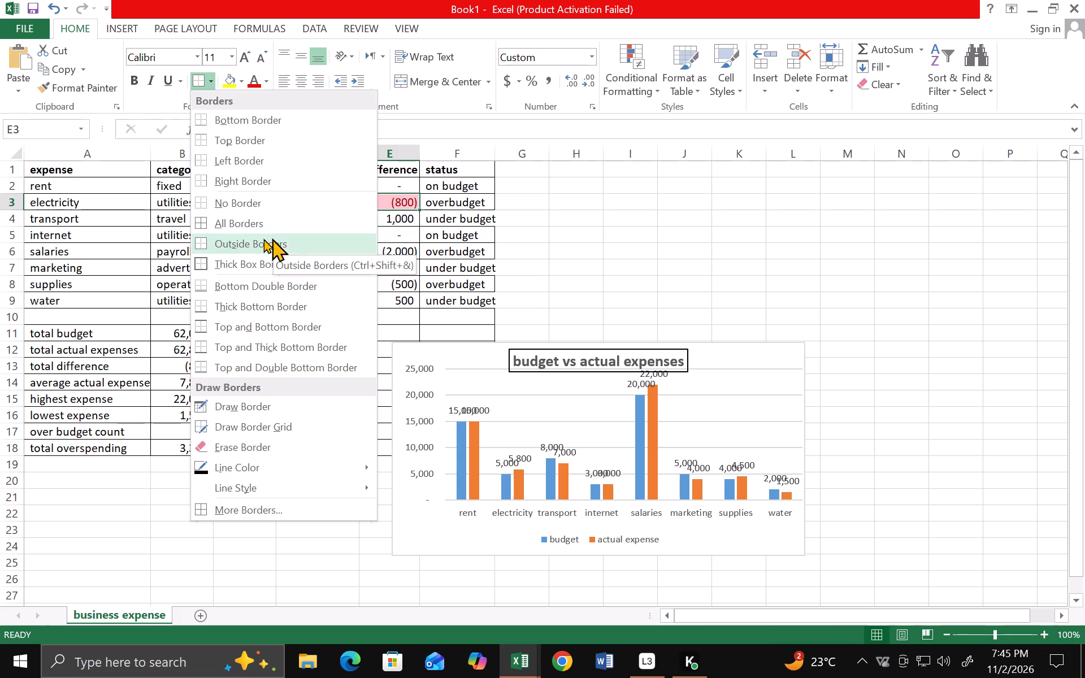
pyautogui.click(131, 241)
# Apply Outside Borders to the range A1:F19, covering the expense table and its summary rows.
pyautogui.click(54, 175)
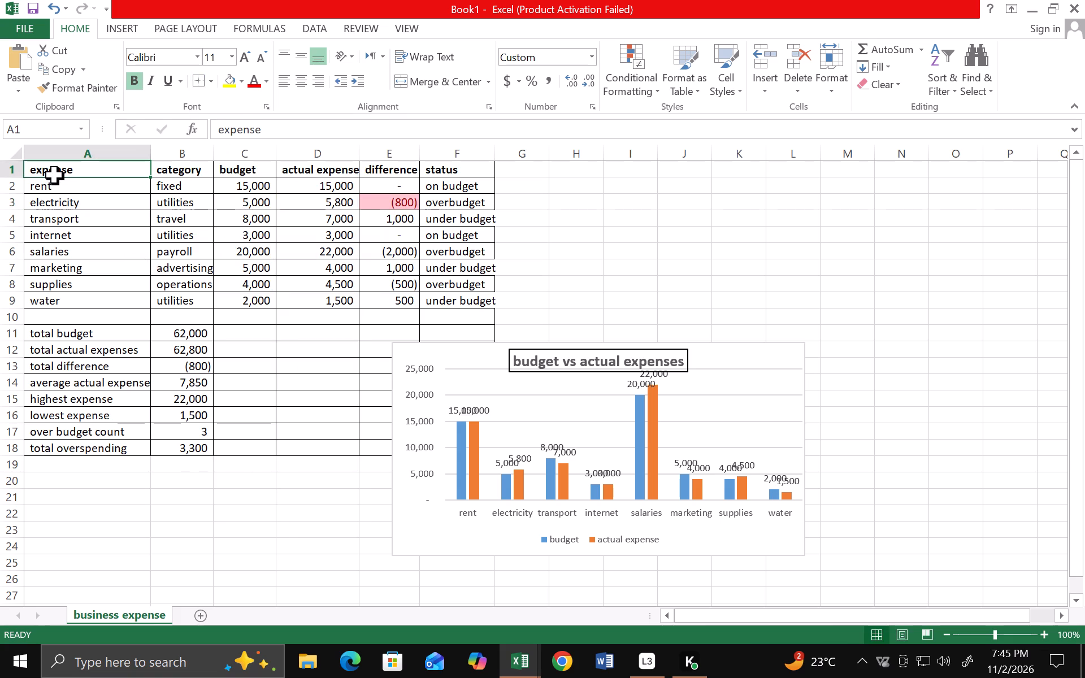
pyautogui.moveTo(52, 175); pyautogui.dragTo(353, 415)
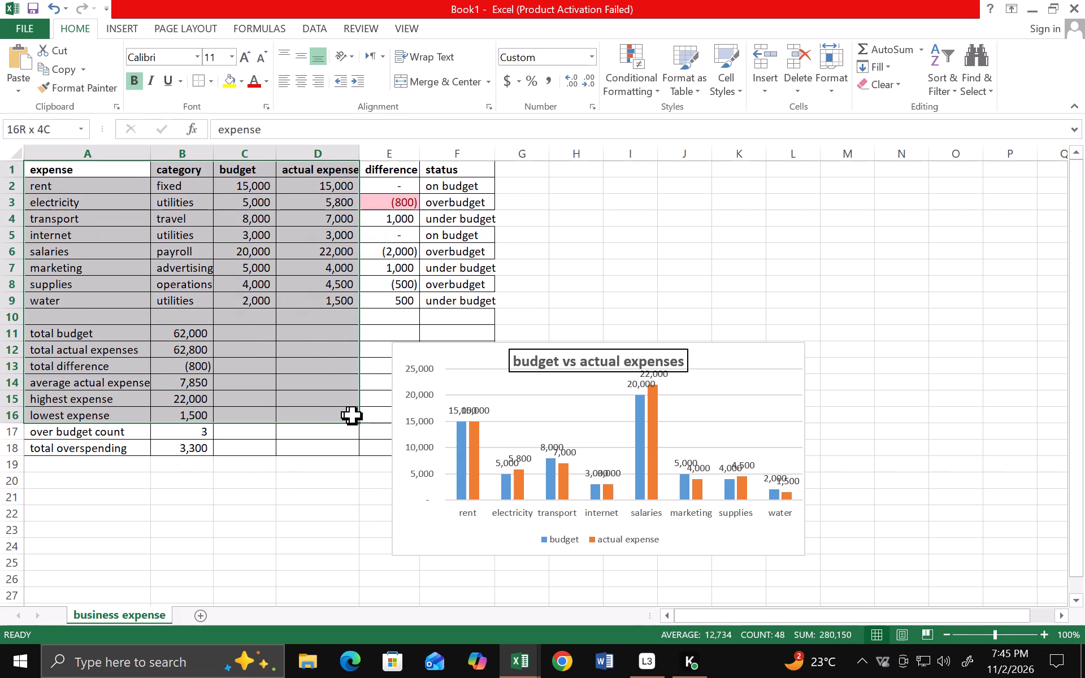
pyautogui.moveTo(353, 415); pyautogui.dragTo(442, 458)
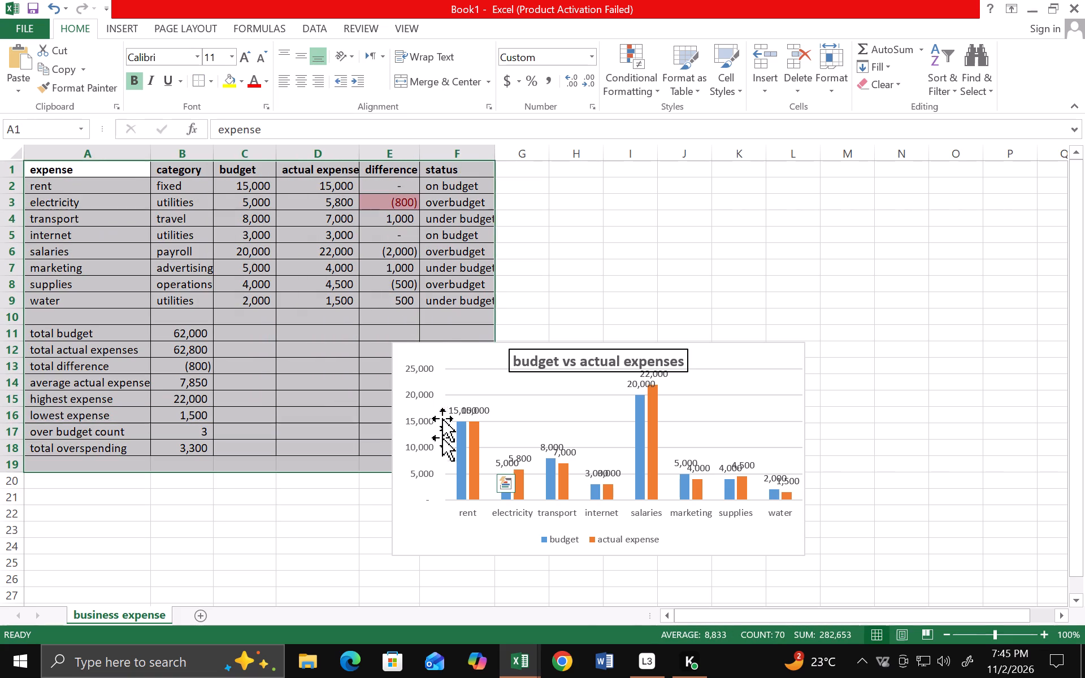
pyautogui.click(207, 79)
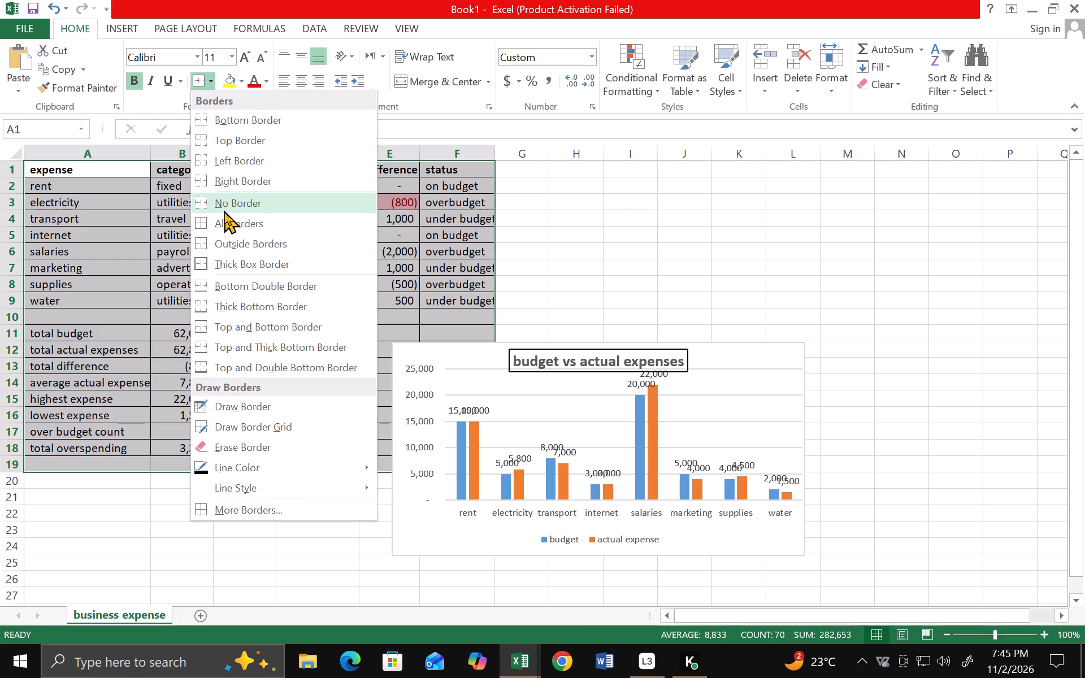
pyautogui.click(224, 236)
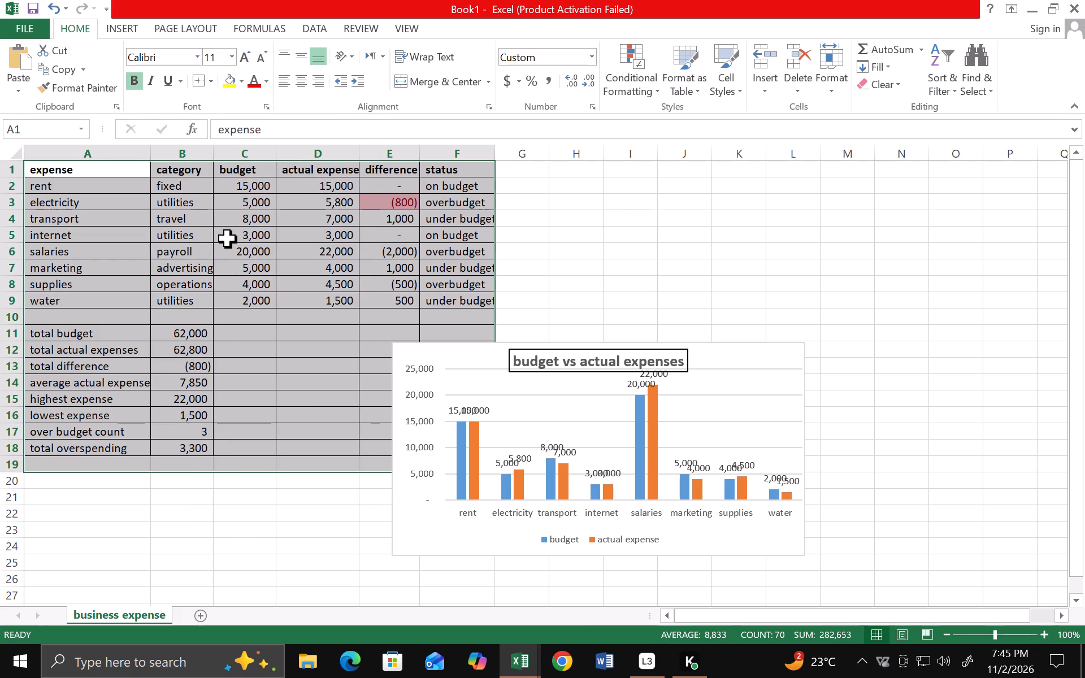
pyautogui.click(726, 279)
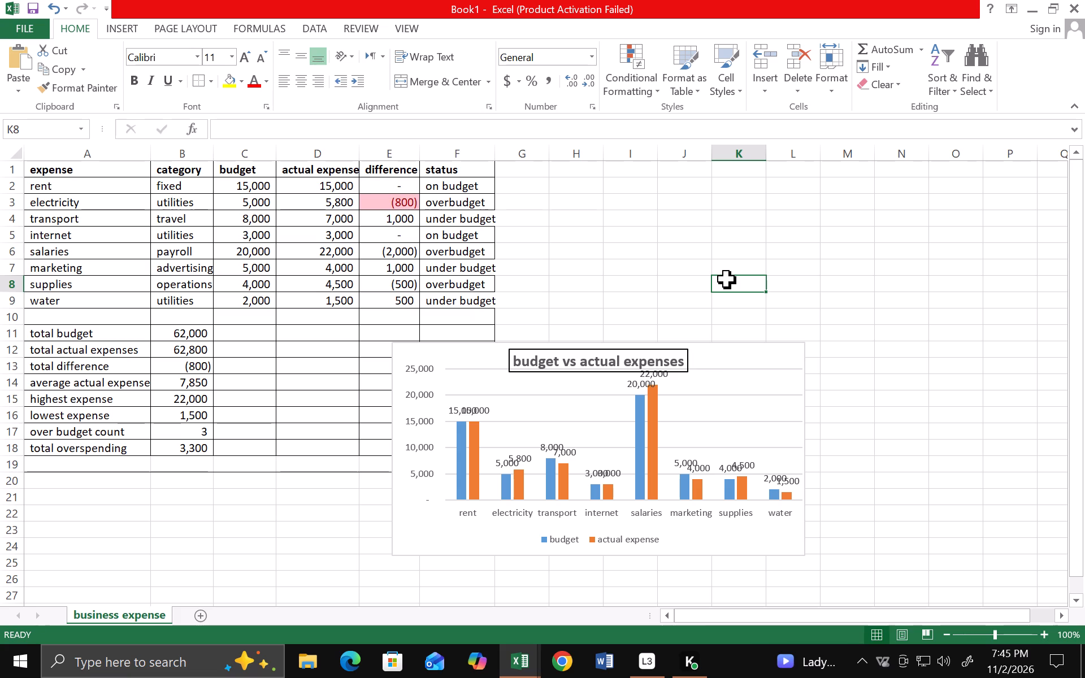
# Replace the formula in rent's difference cell E2 with 0.
pyautogui.click(389, 184)
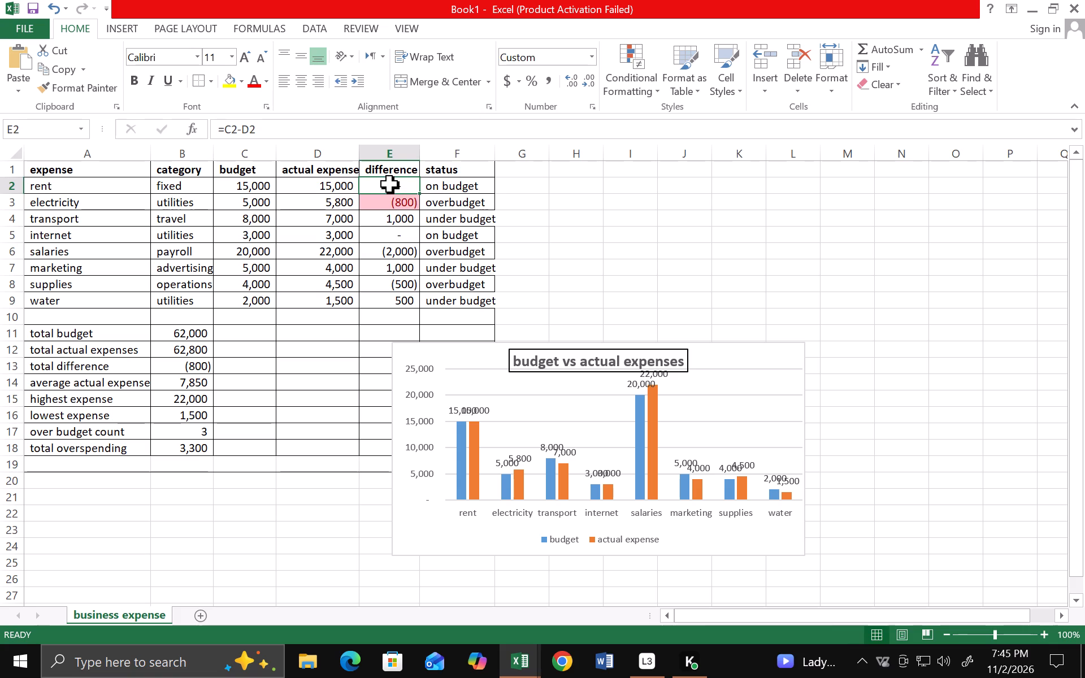
pyautogui.press('o')
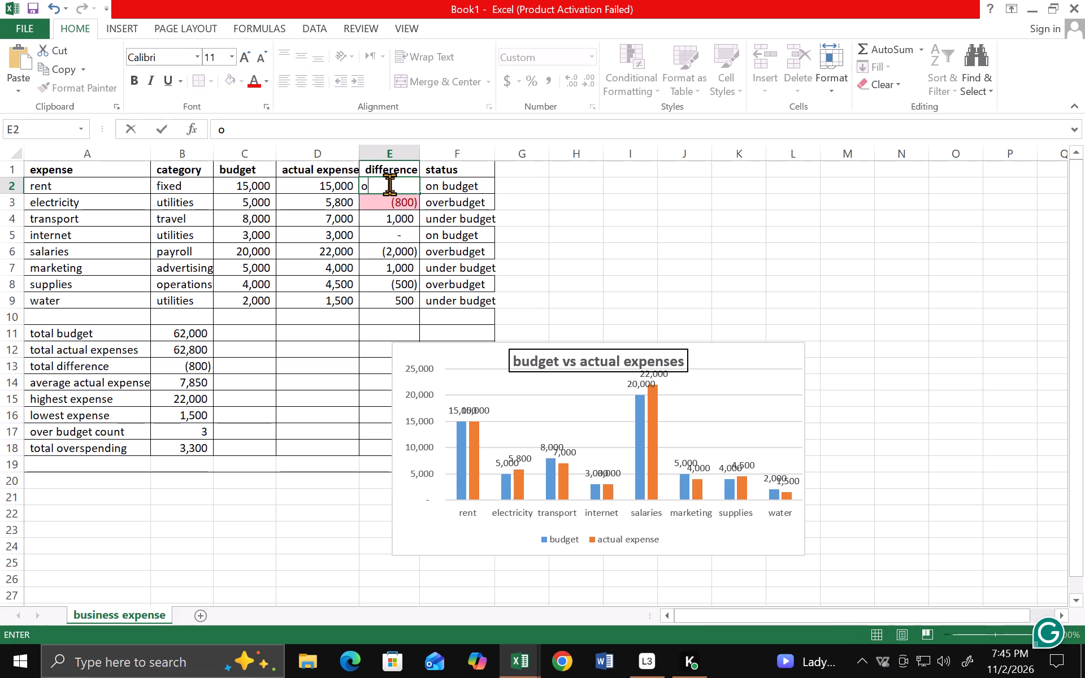
pyautogui.press('BackSpace')
pyautogui.press('0')
pyautogui.press('Return')
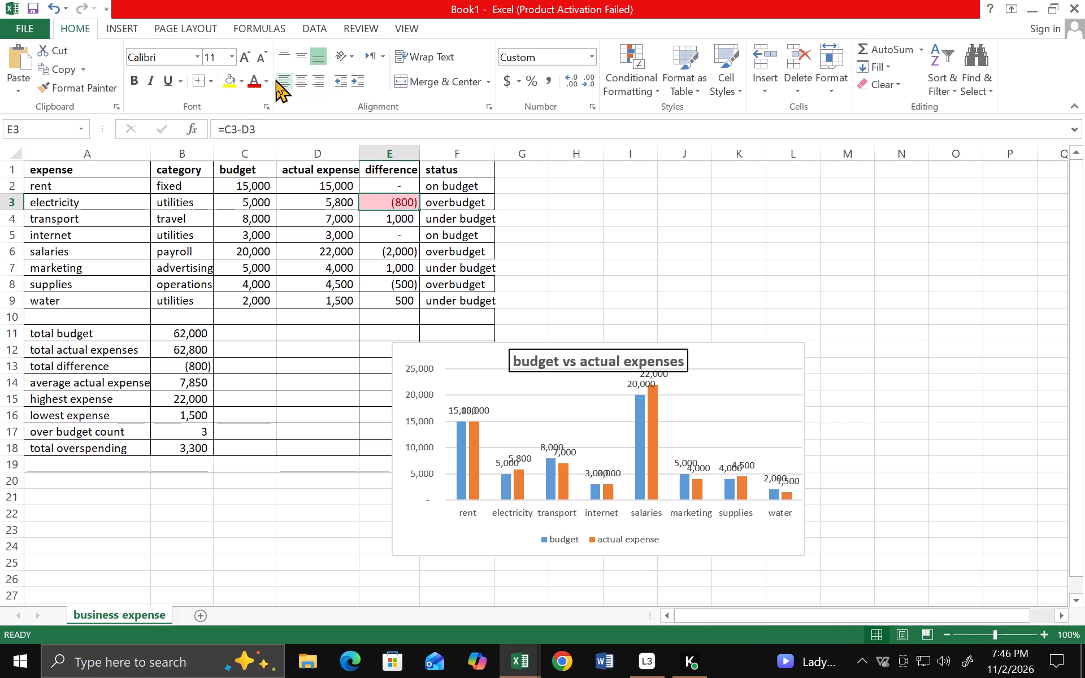
# Add a Less Than 0 highlight rule with Light Red Fill with Dark Red Text to electricity's difference cell E3.
pyautogui.click(661, 83)
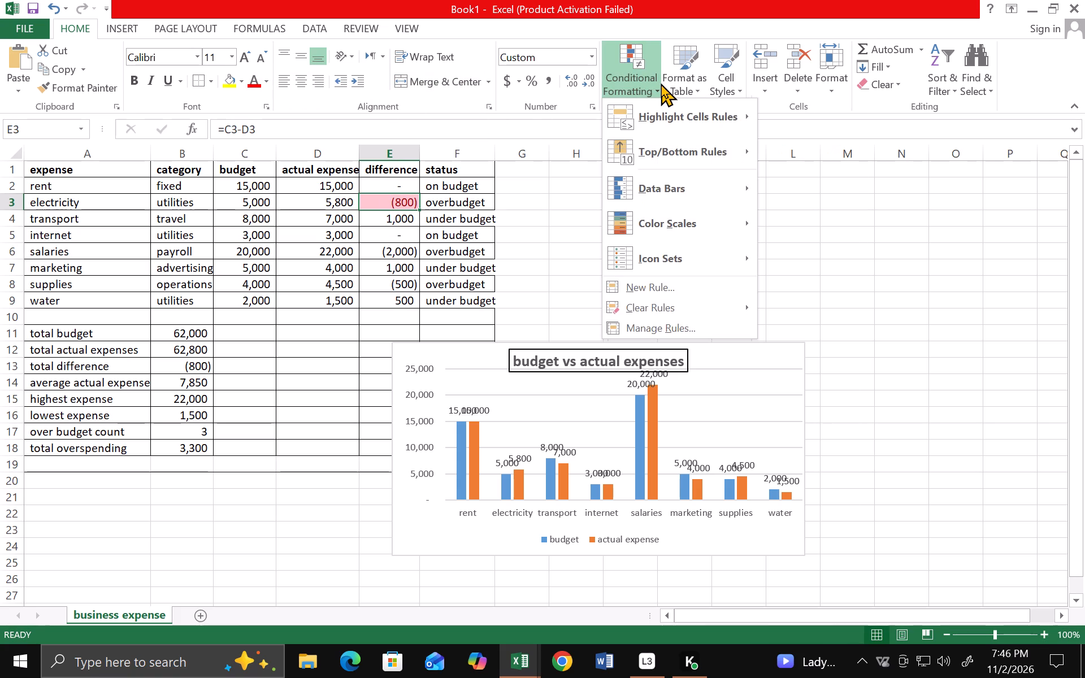
pyautogui.click(672, 118)
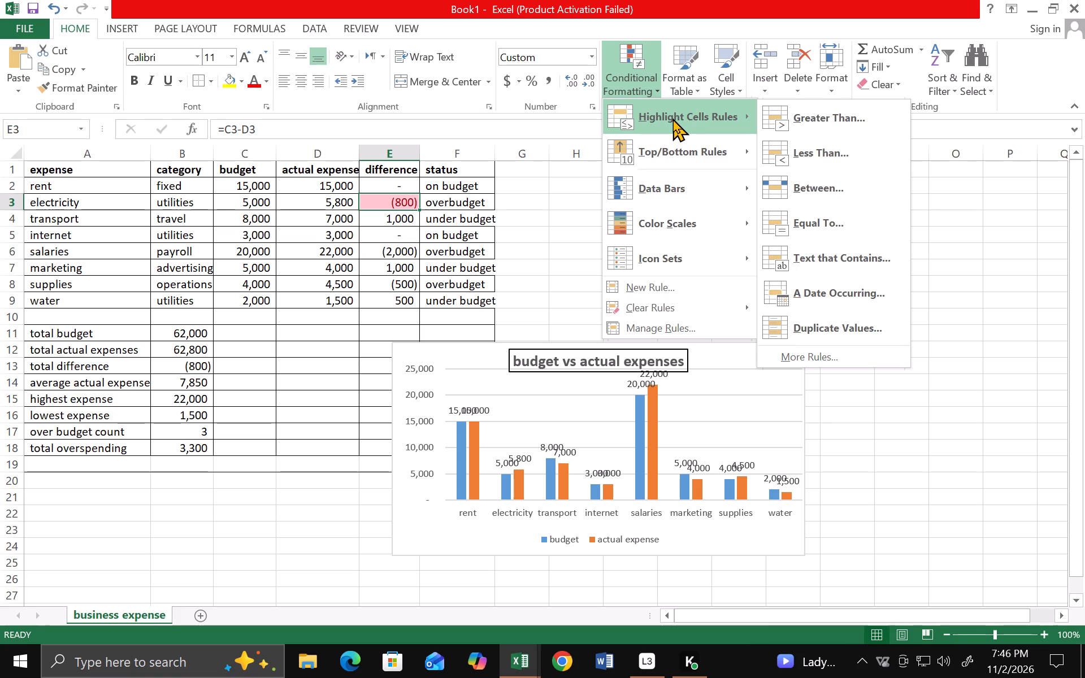
pyautogui.click(799, 142)
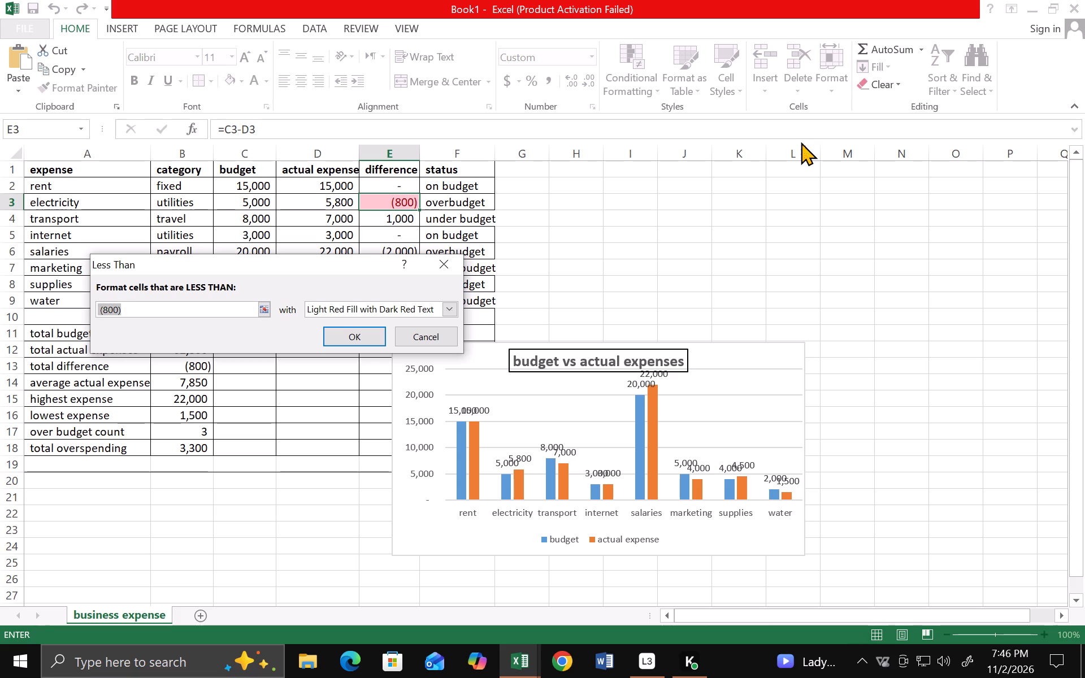
pyautogui.click(139, 305)
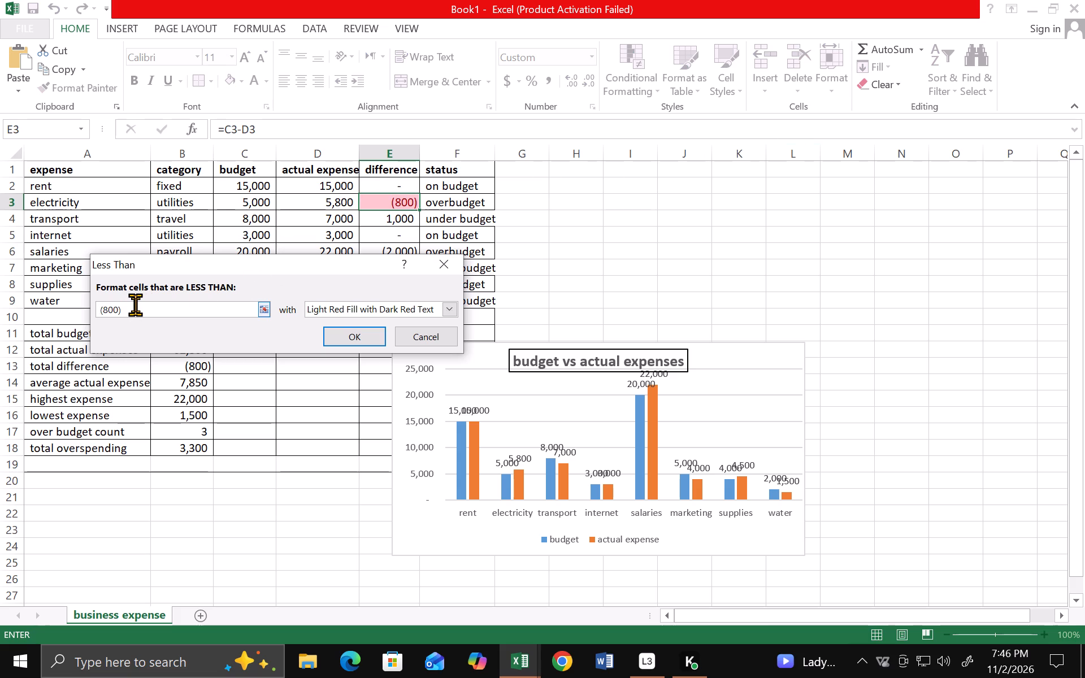
pyautogui.press('BackSpace')
pyautogui.press('BackSpace')
pyautogui.press('BackSpace')
pyautogui.press('BackSpace')
pyautogui.press('BackSpace')
pyautogui.press('0')
pyautogui.click(353, 337)
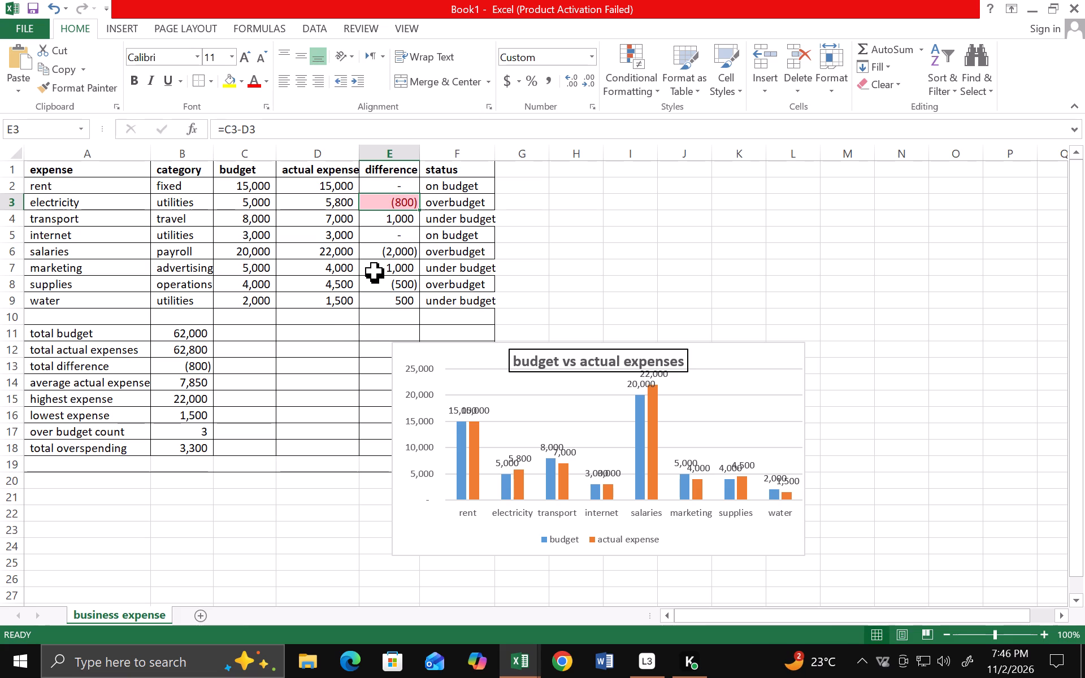
# Replace the formula in internet's difference cell E5 with 0.
pyautogui.click(397, 237)
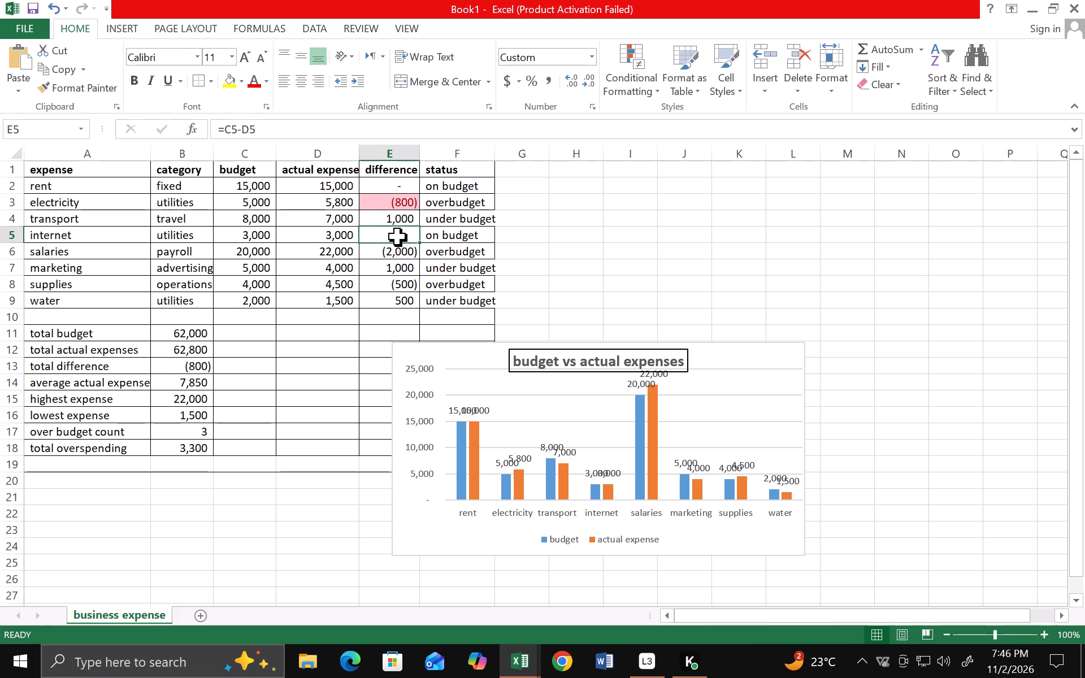
pyautogui.press('0')
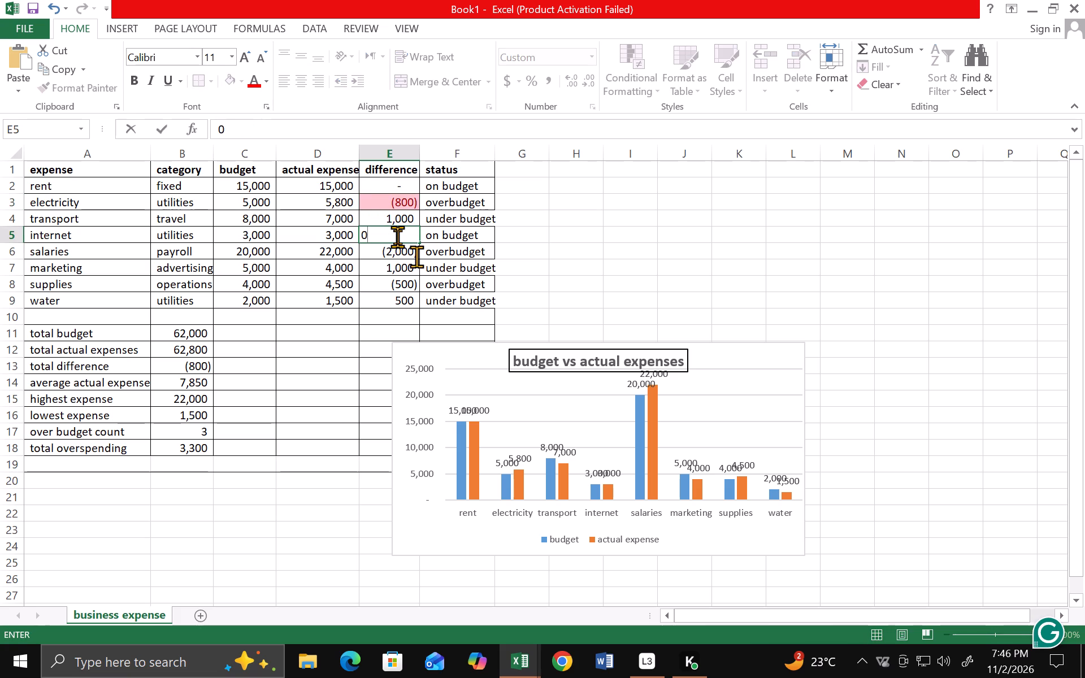
pyautogui.press('Return')
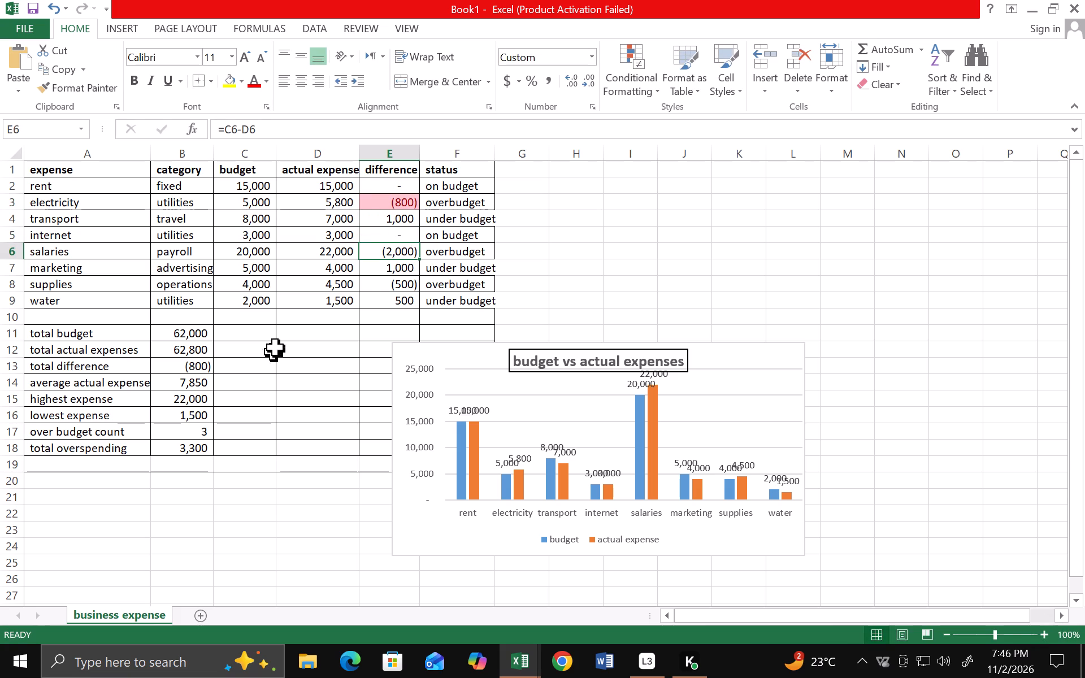
# Set the number format of salaries' difference cell E6 to General.
pyautogui.click(589, 50)
pyautogui.click(572, 79)
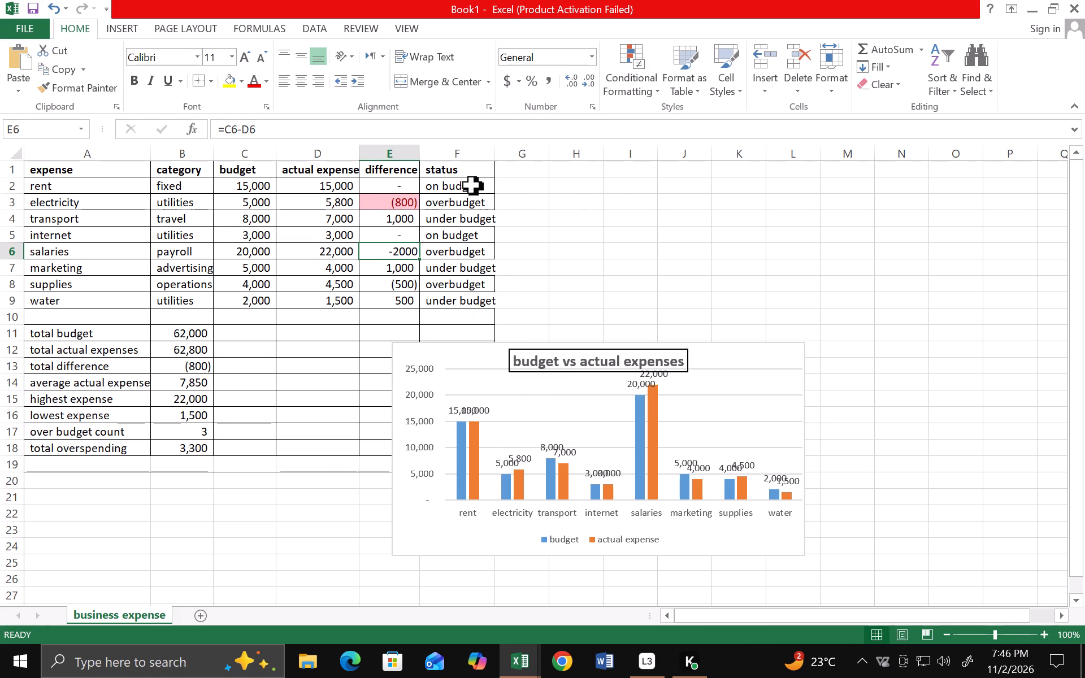
# Re-enter 0 in internet's difference cell E5.
pyautogui.click(401, 231)
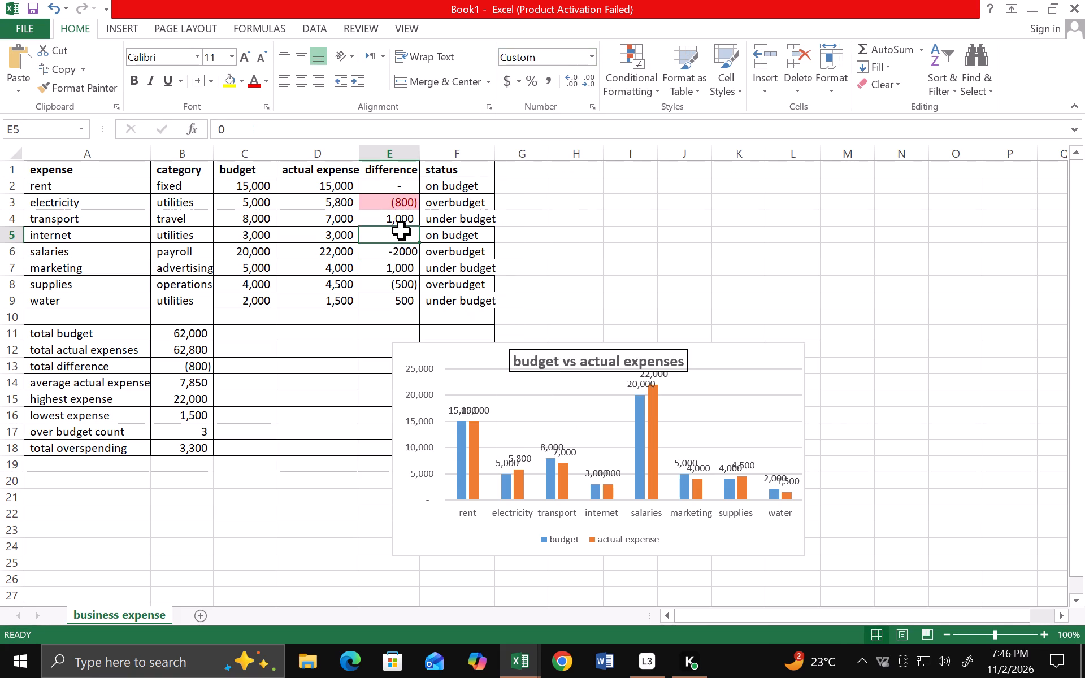
pyautogui.press('BackSpace')
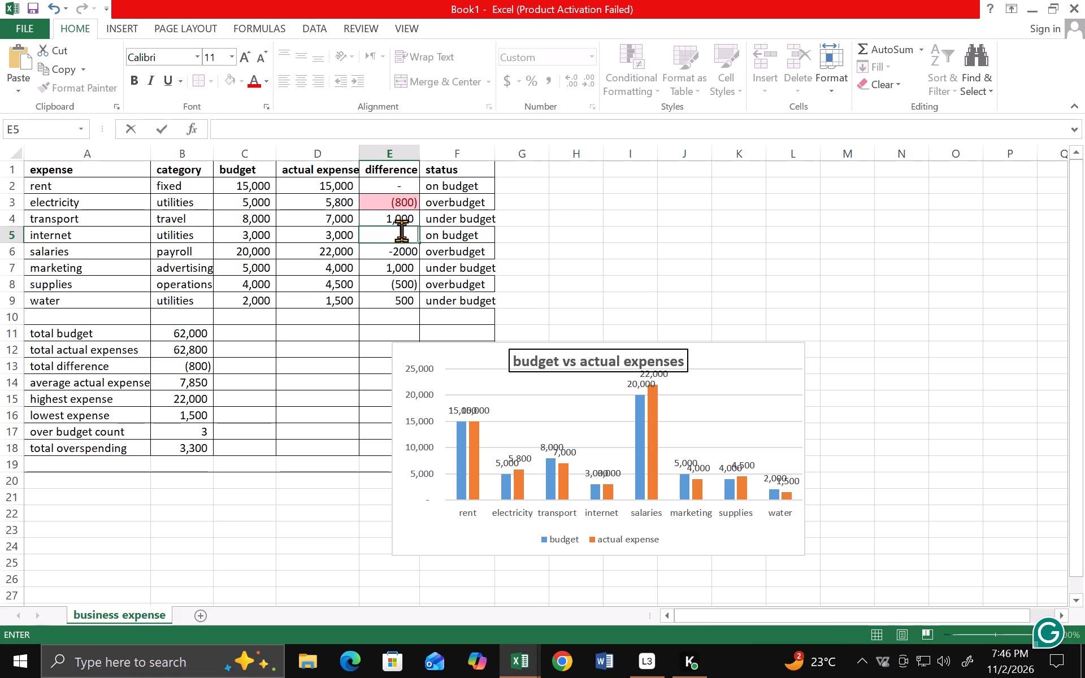
pyautogui.press('0')
pyautogui.press('Return')
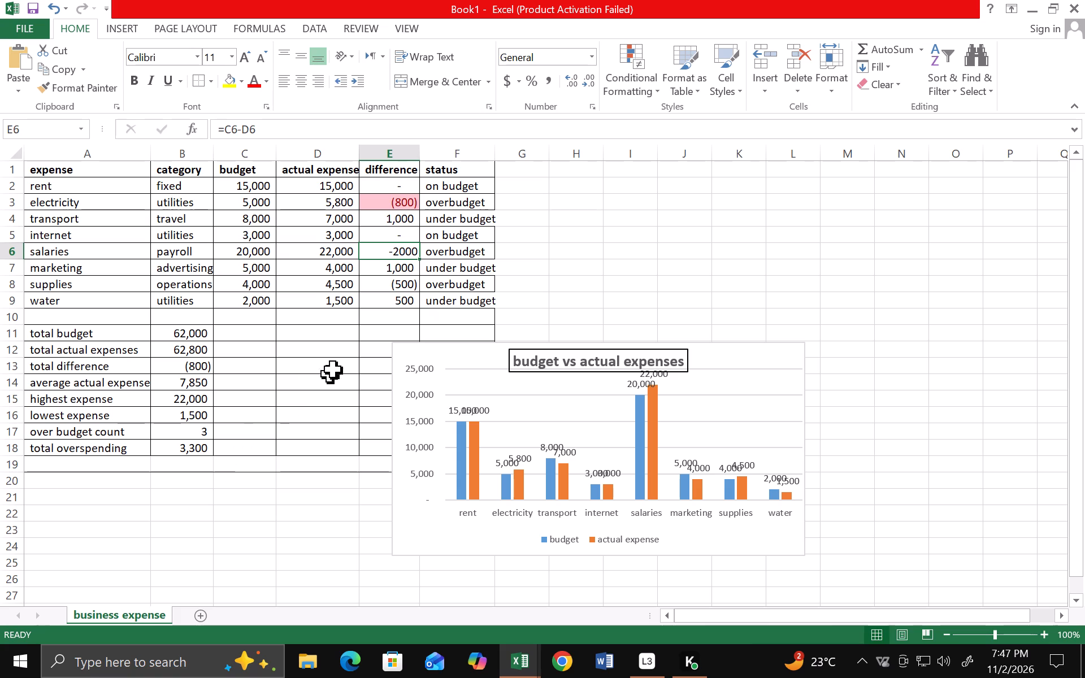
# Replace the formula in supplies' difference cell E8 with 500.
pyautogui.click(394, 286)
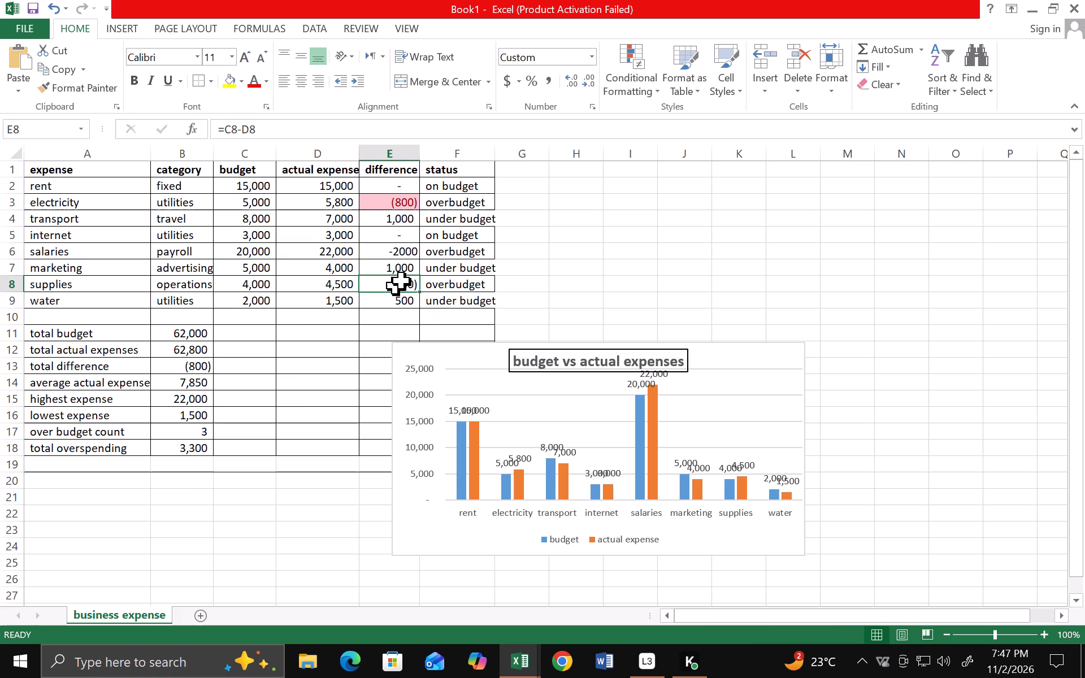
pyautogui.press('BackSpace')
pyautogui.press('BackSpace')
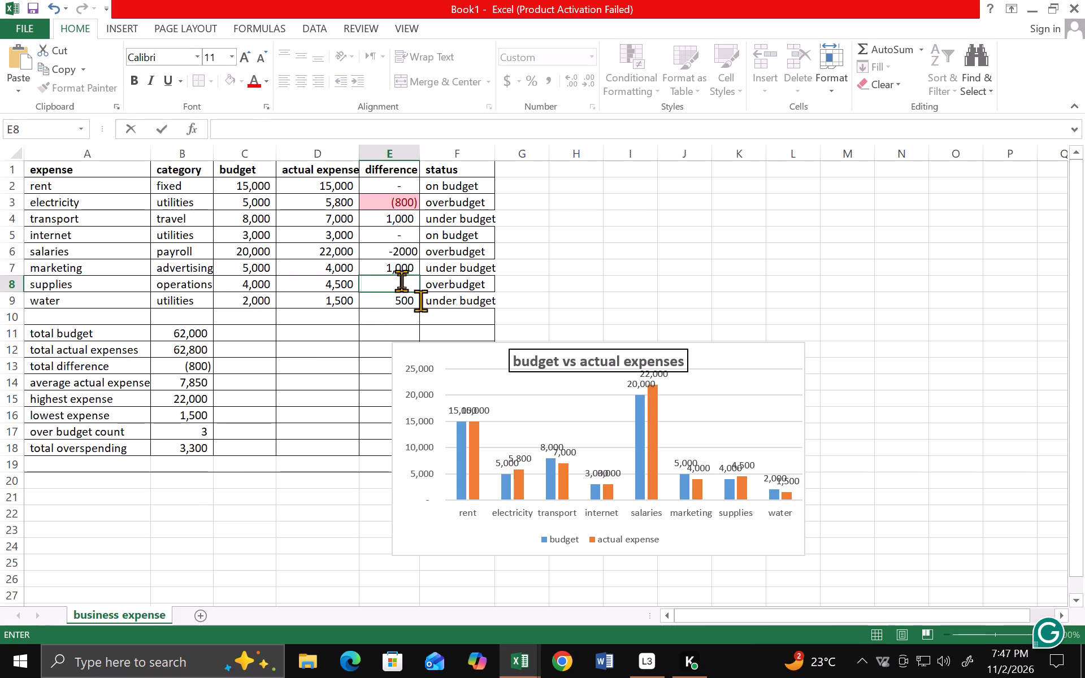
pyautogui.press('5')
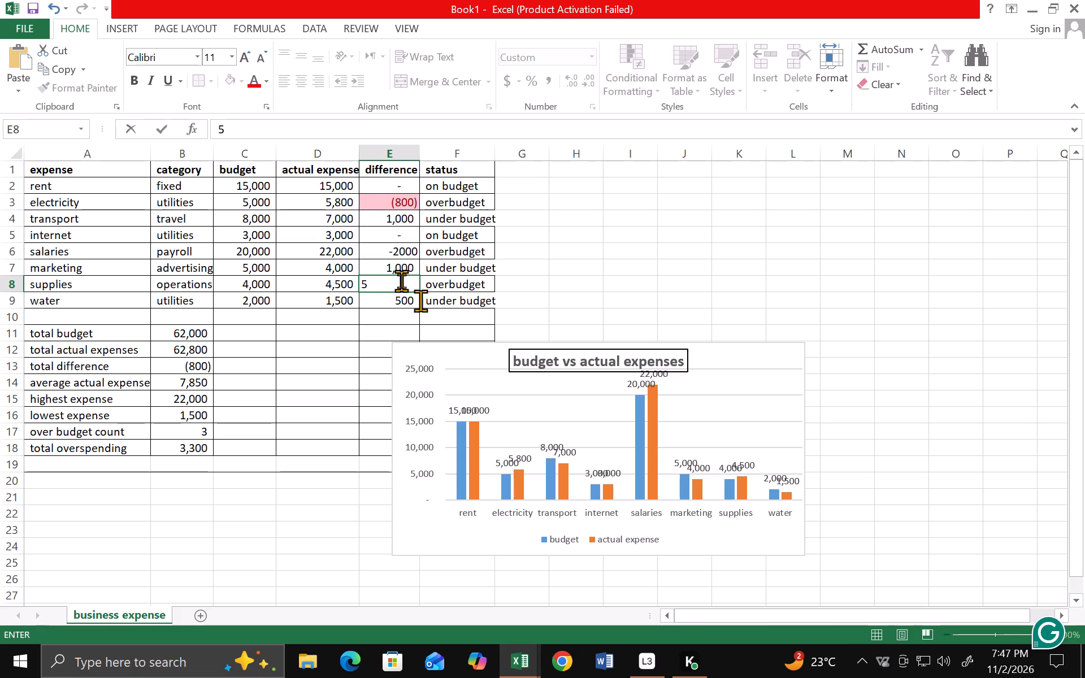
pyautogui.write('0000')
pyautogui.press('BackSpace')
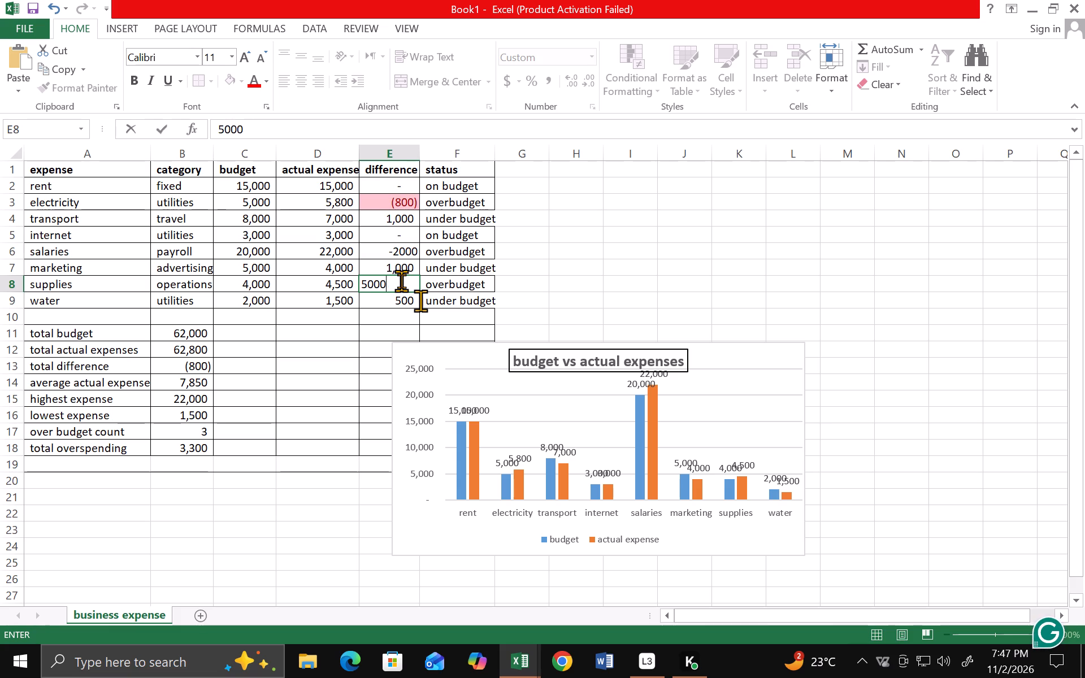
pyautogui.press('BackSpace')
pyautogui.press('Return')
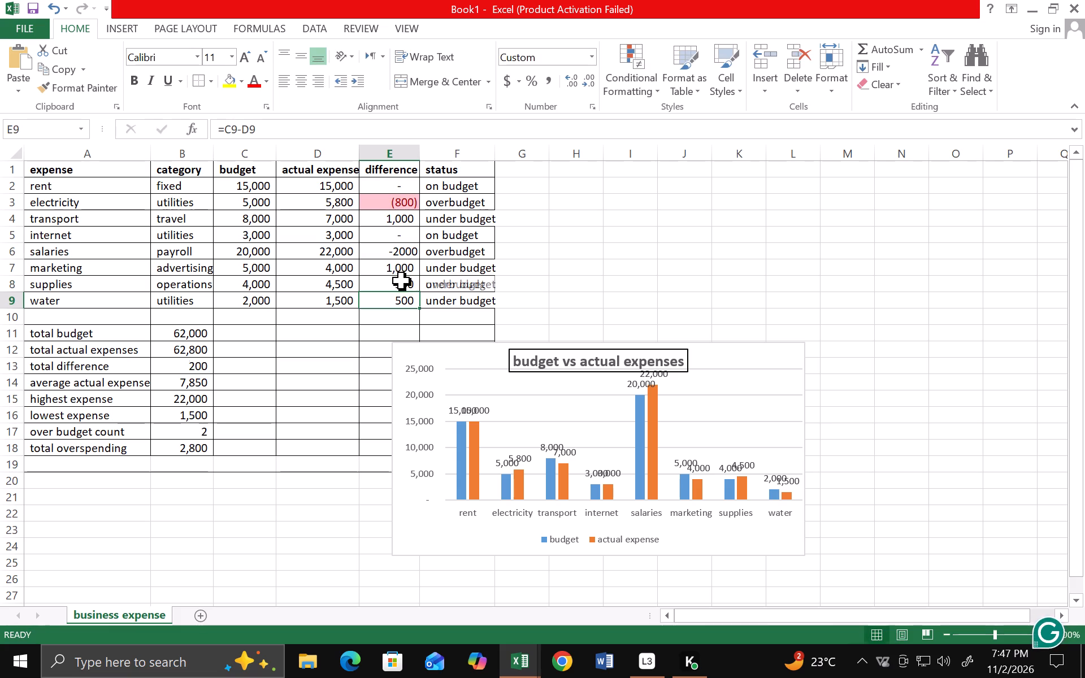
# Replace the formula in electricity's difference cell E3 with 800.
pyautogui.click(396, 199)
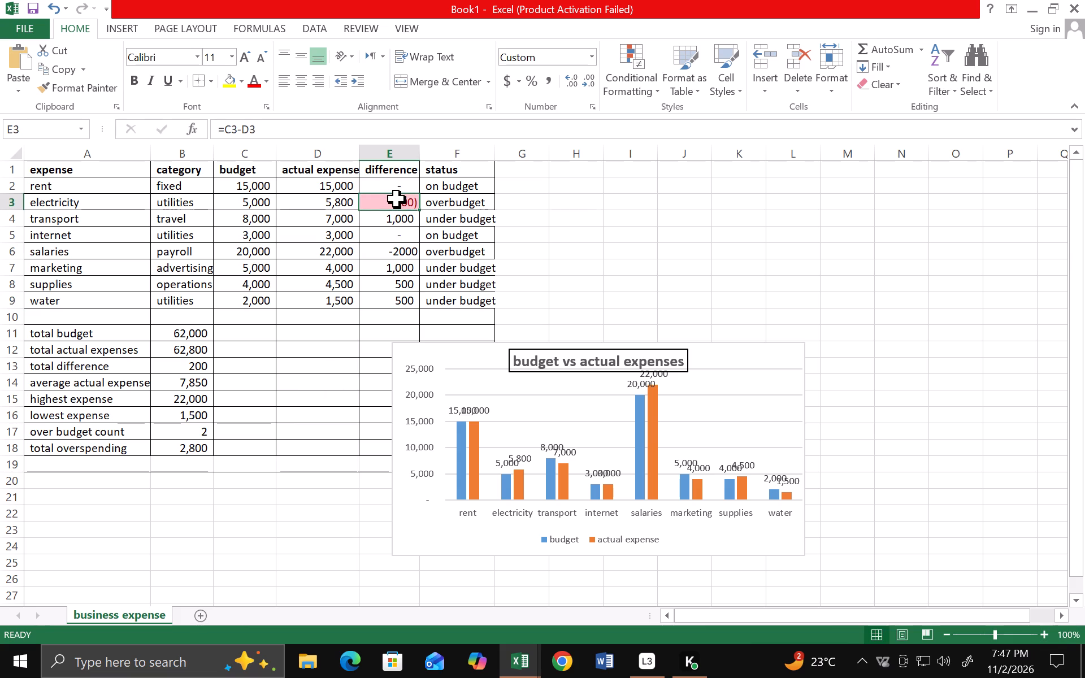
pyautogui.press('BackSpace')
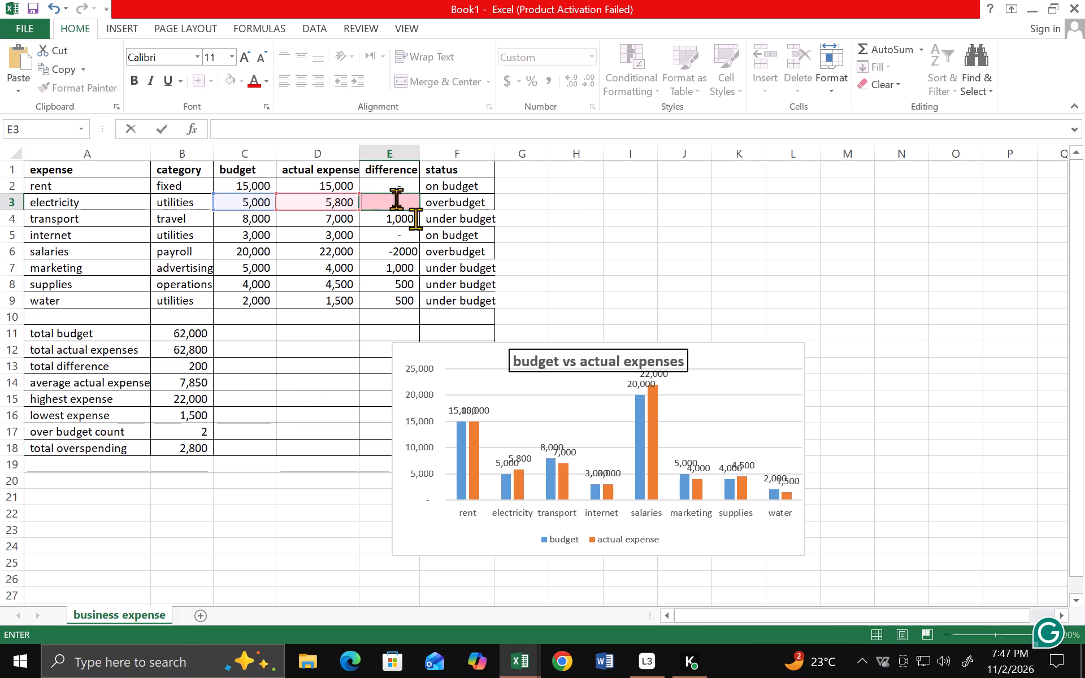
pyautogui.press('BackSpace')
pyautogui.write('800')
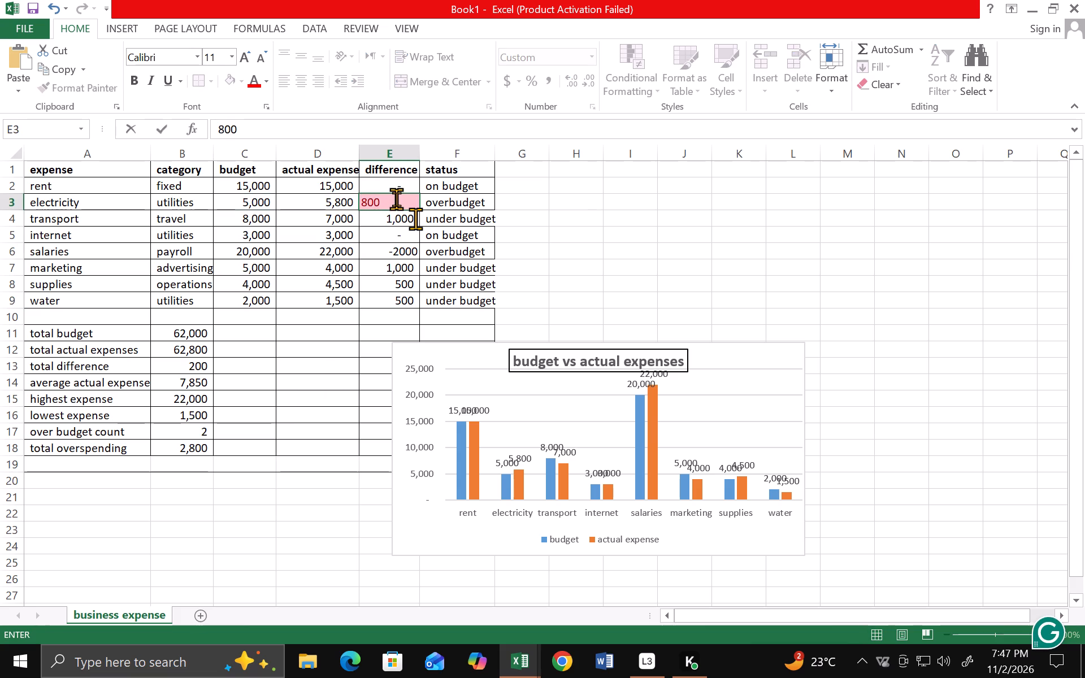
pyautogui.press('Return')
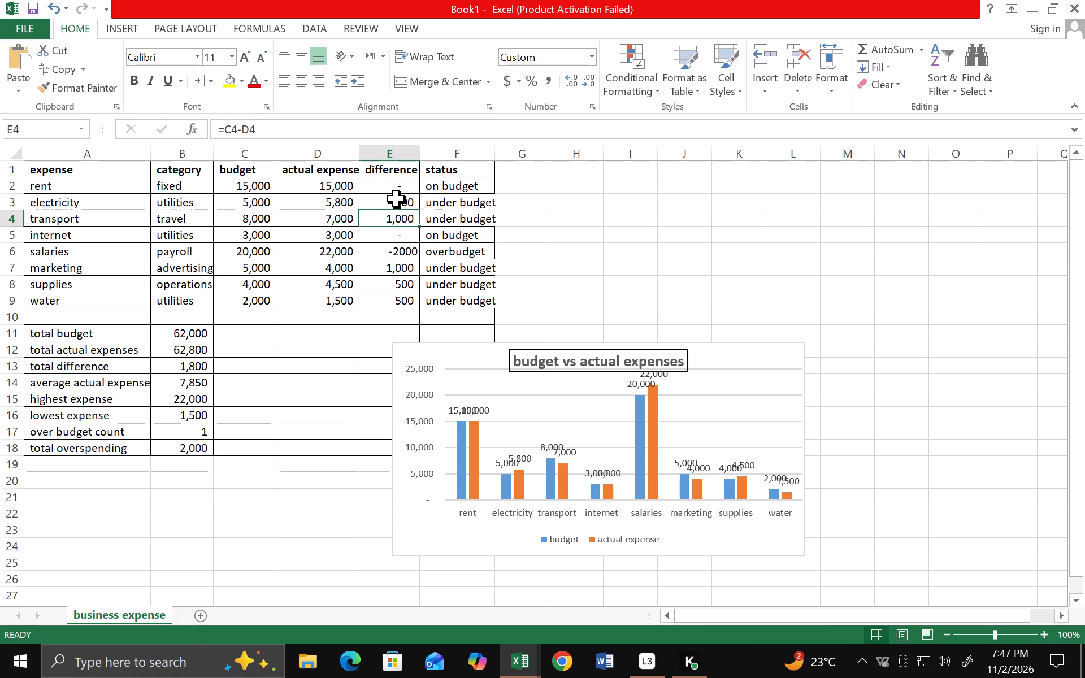
# Re-enter 0 in rent's difference cell E2.
pyautogui.click(400, 185)
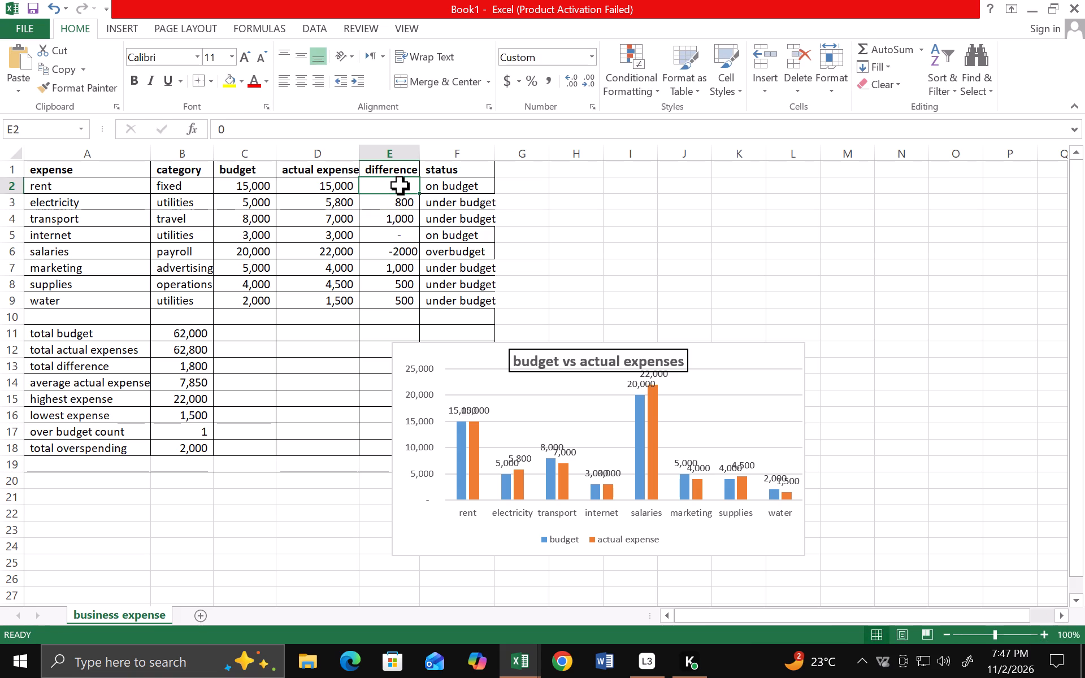
pyautogui.press('BackSpace')
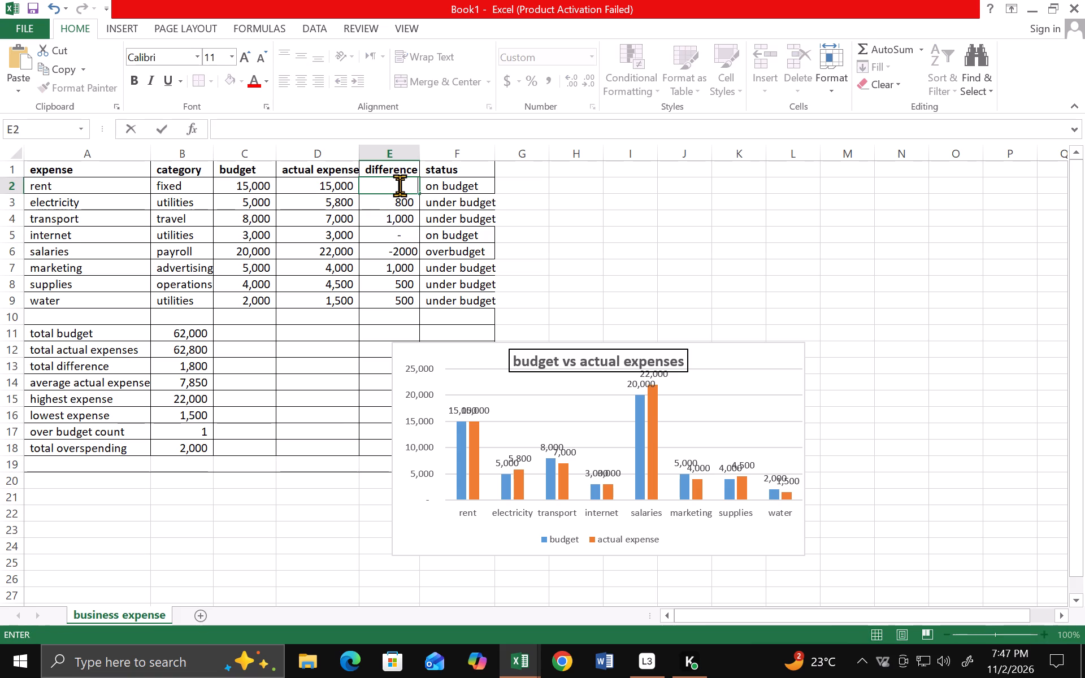
pyautogui.press('0')
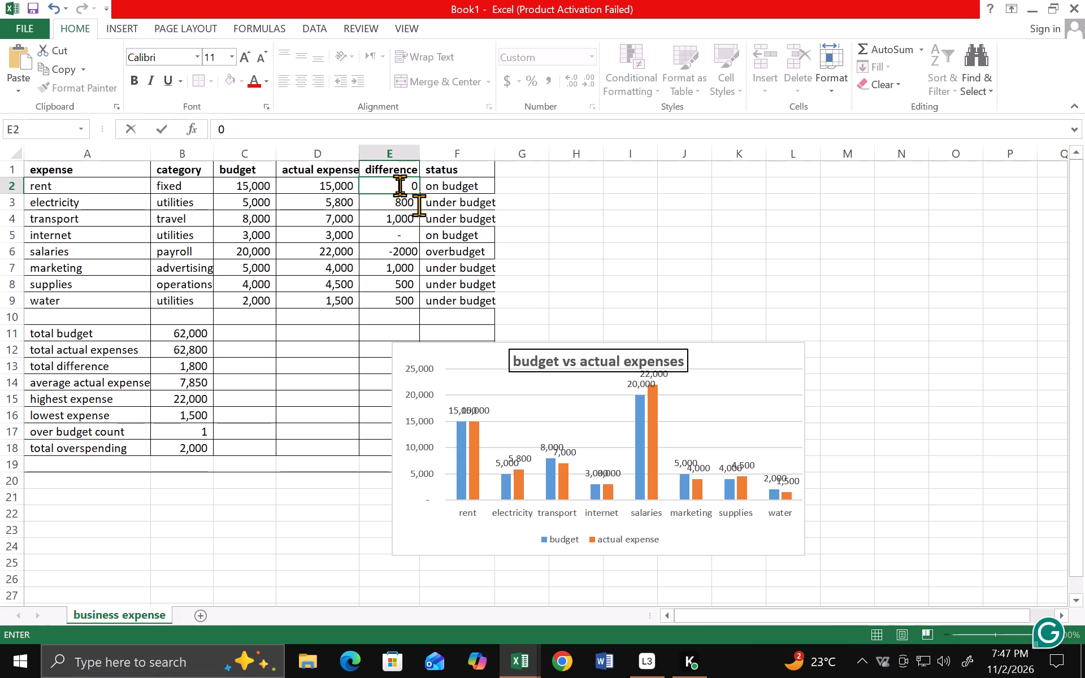
pyautogui.press('Return')
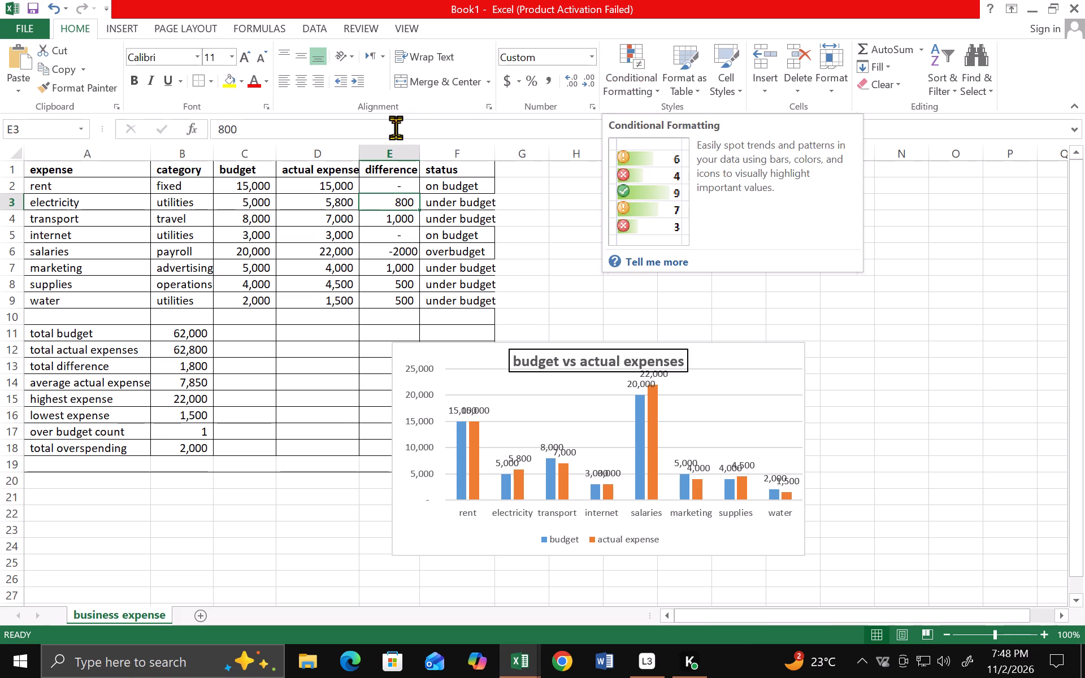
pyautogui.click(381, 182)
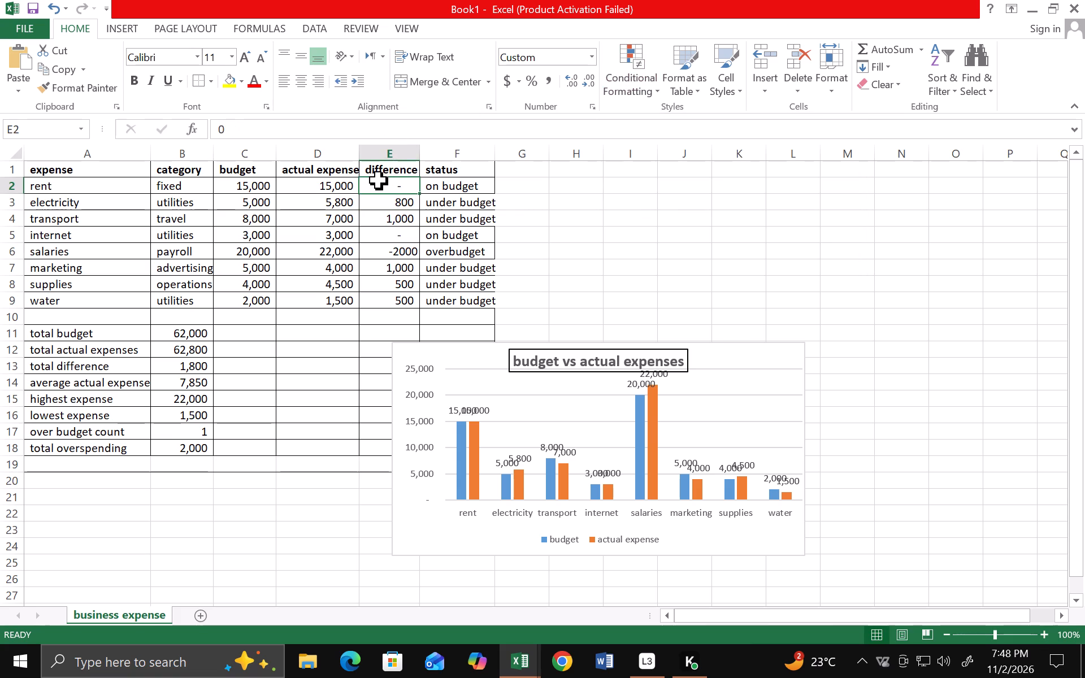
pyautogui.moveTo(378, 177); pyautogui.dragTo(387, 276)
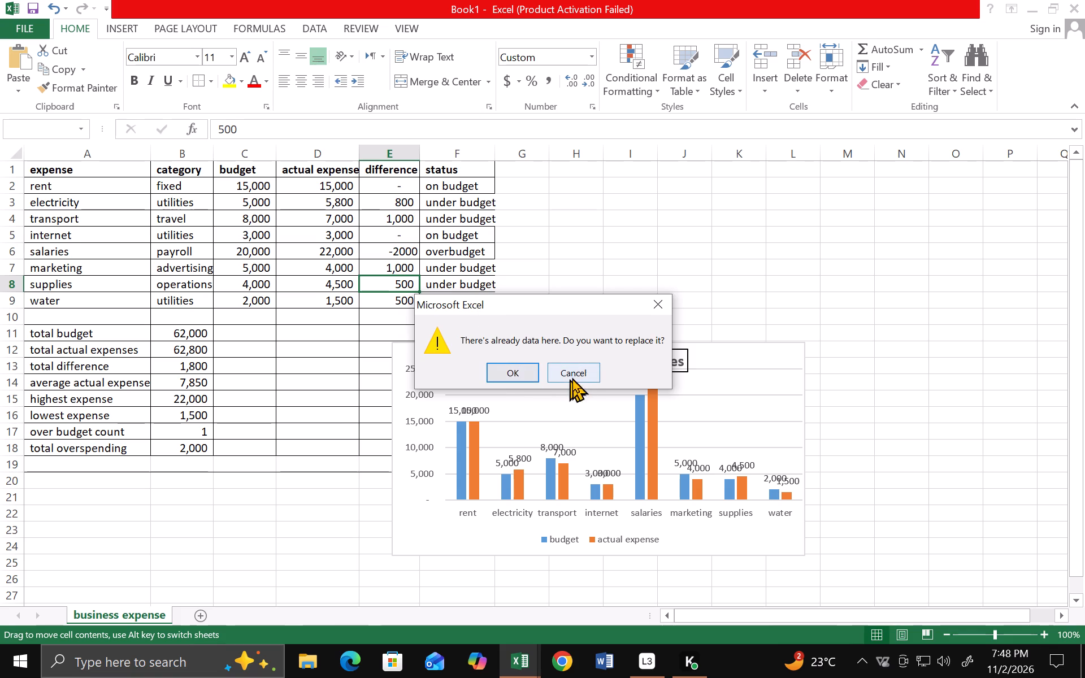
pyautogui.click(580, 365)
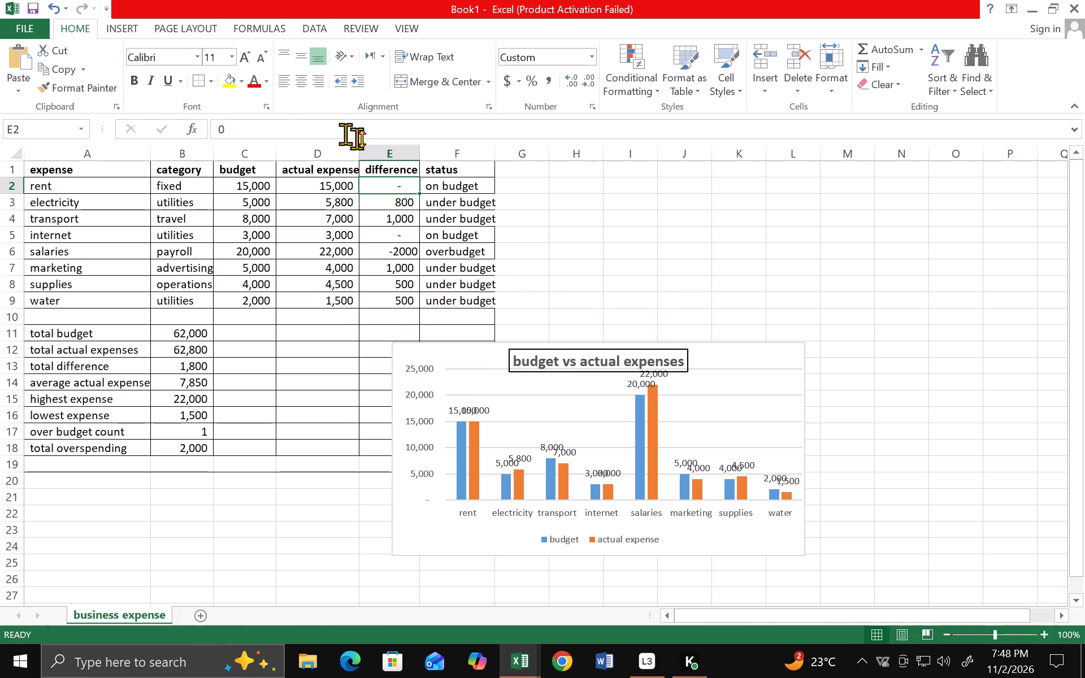
# Add a Less Than 0 highlight rule with Light Red Fill with Dark Red Text to the whole difference column E.
pyautogui.click(384, 164)
pyautogui.moveTo(384, 160); pyautogui.dragTo(385, 166)
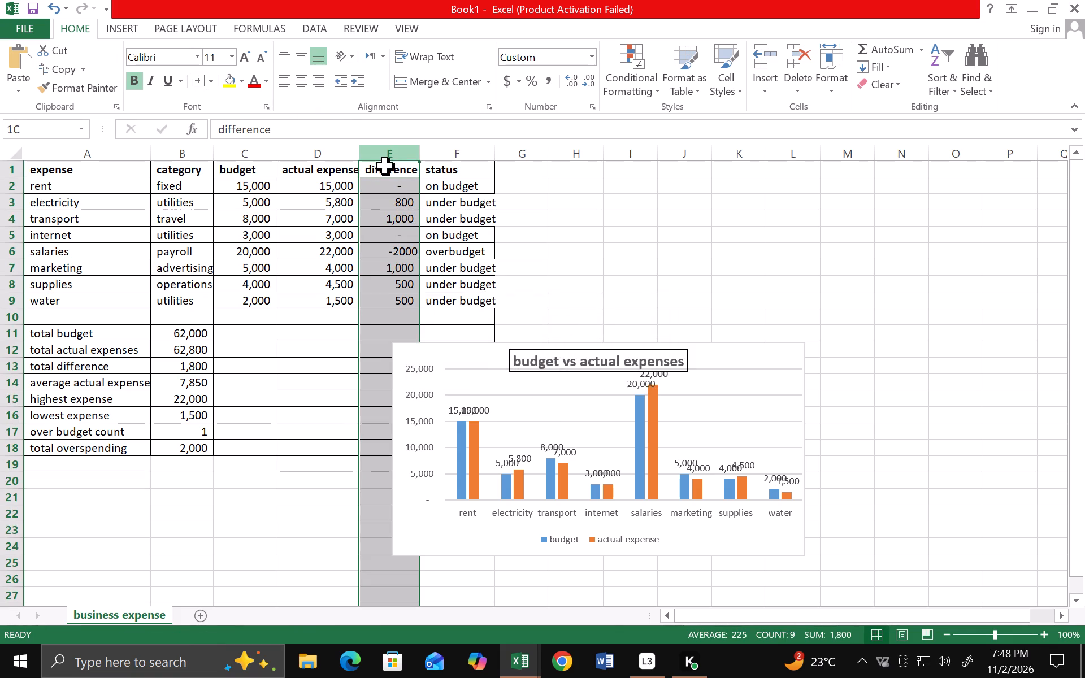
pyautogui.moveTo(385, 166); pyautogui.dragTo(470, 266)
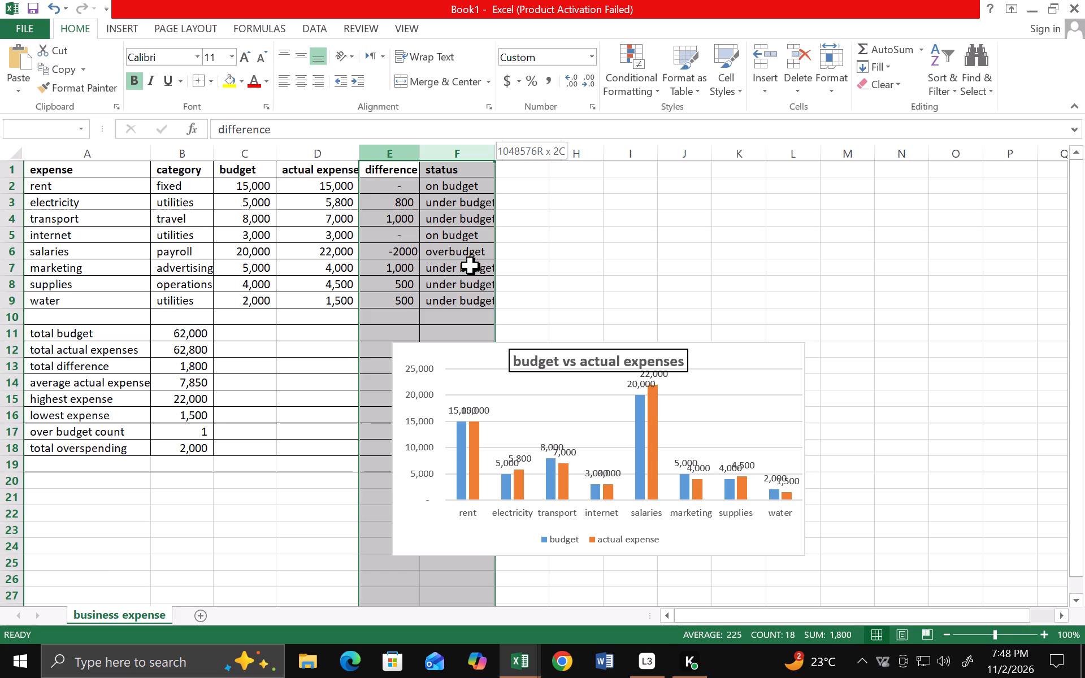
pyautogui.moveTo(470, 266); pyautogui.dragTo(473, 266)
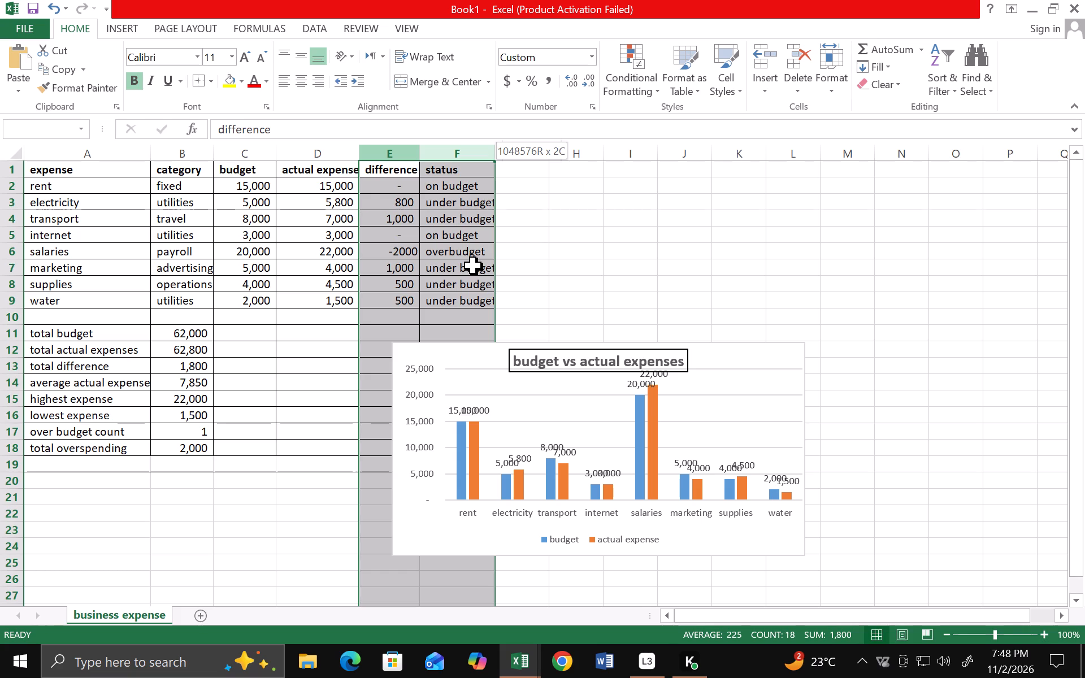
pyautogui.moveTo(473, 266); pyautogui.dragTo(474, 266)
pyautogui.moveTo(474, 266); pyautogui.dragTo(466, 256)
pyautogui.moveTo(466, 256); pyautogui.dragTo(413, 255)
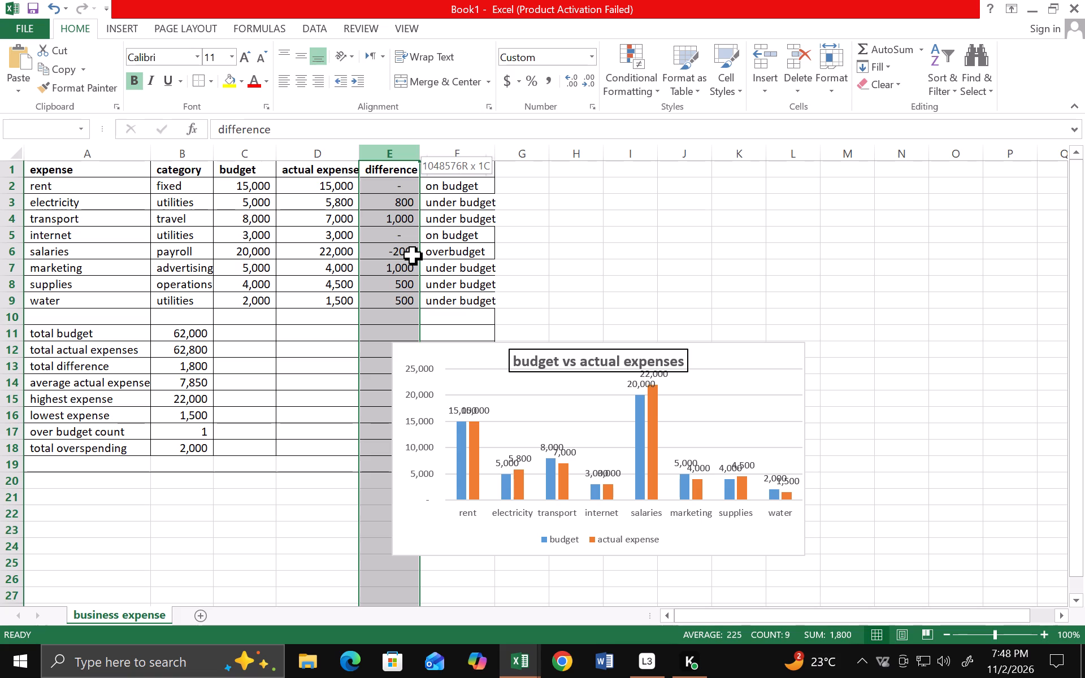
pyautogui.moveTo(413, 255); pyautogui.dragTo(415, 255)
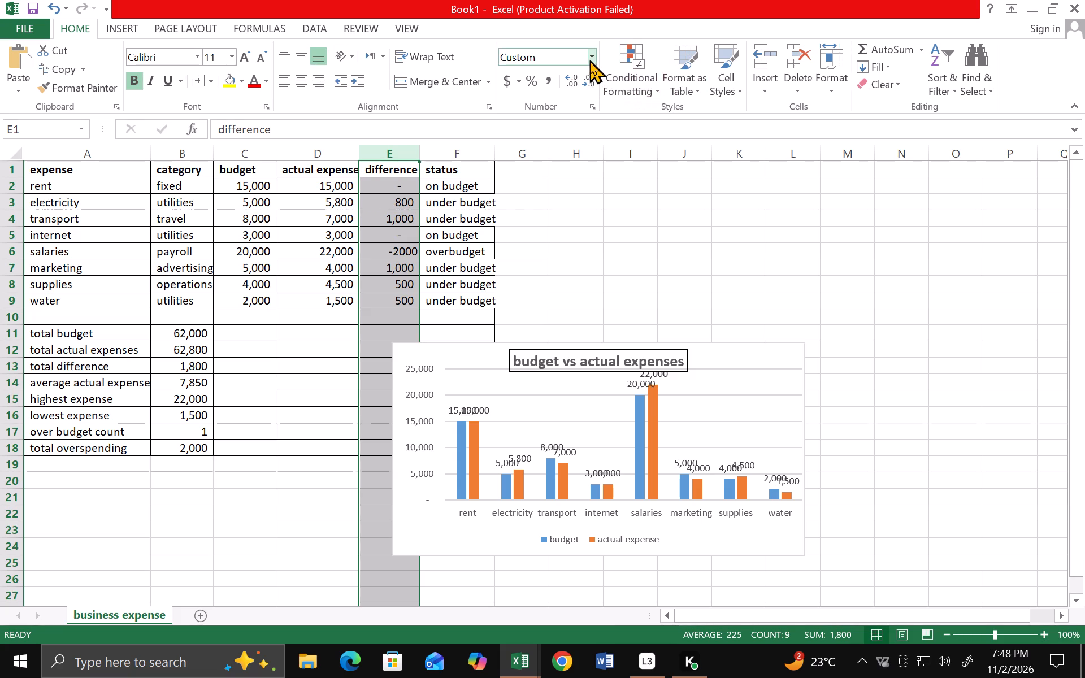
pyautogui.click(652, 87)
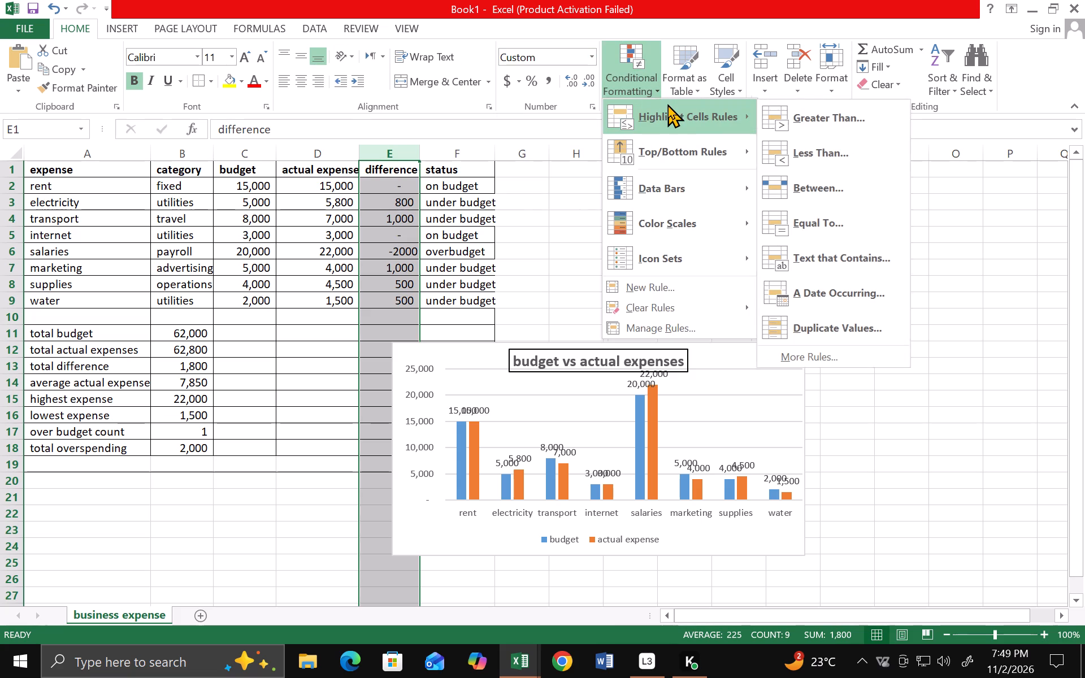
pyautogui.click(669, 104)
pyautogui.click(792, 142)
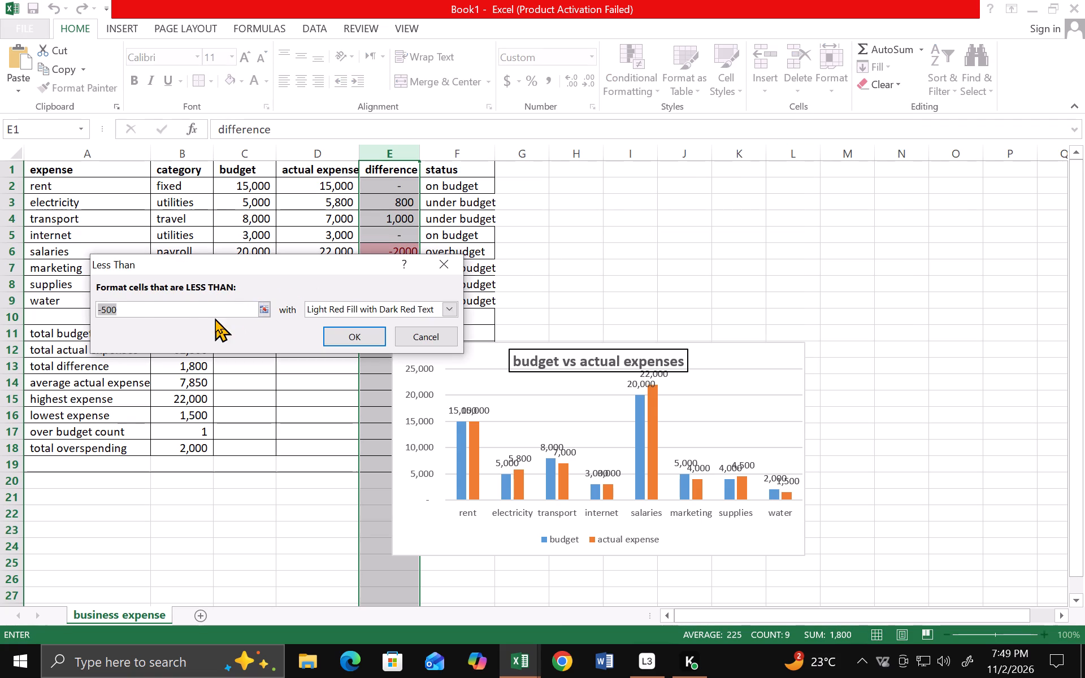
pyautogui.click(127, 296)
pyautogui.press('BackSpace')
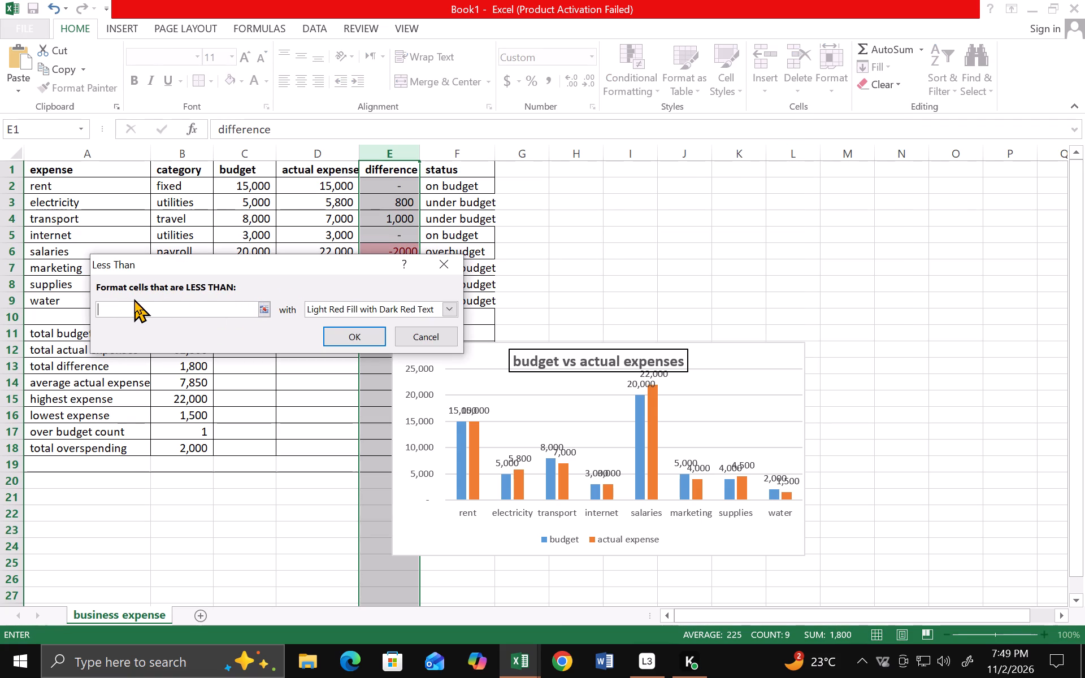
pyautogui.press('0')
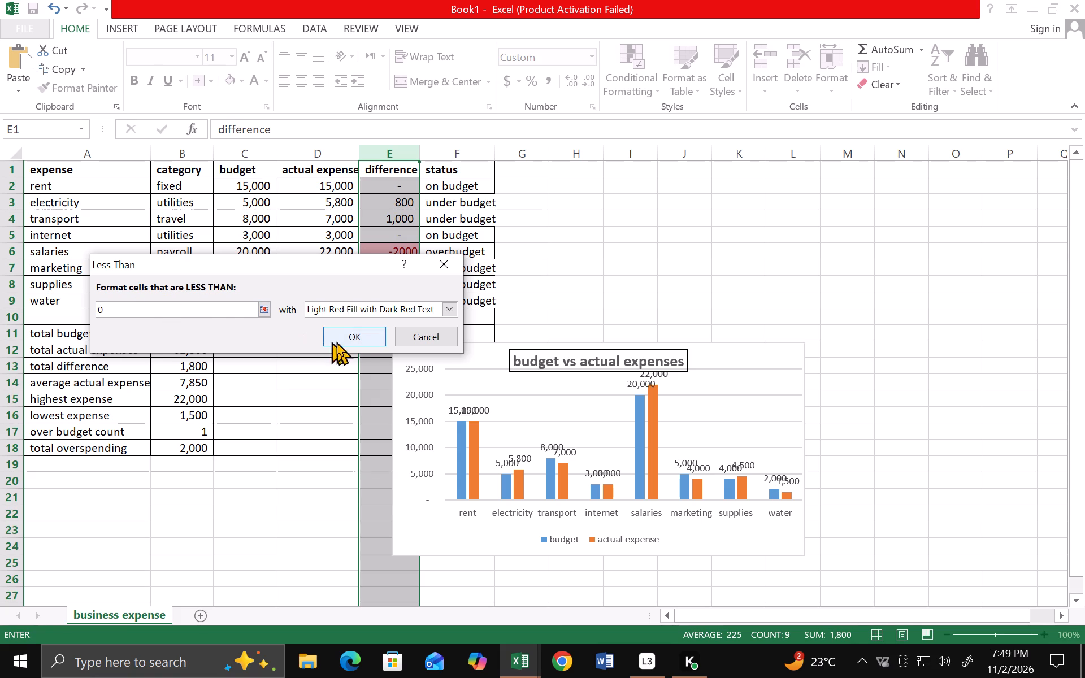
pyautogui.click(357, 337)
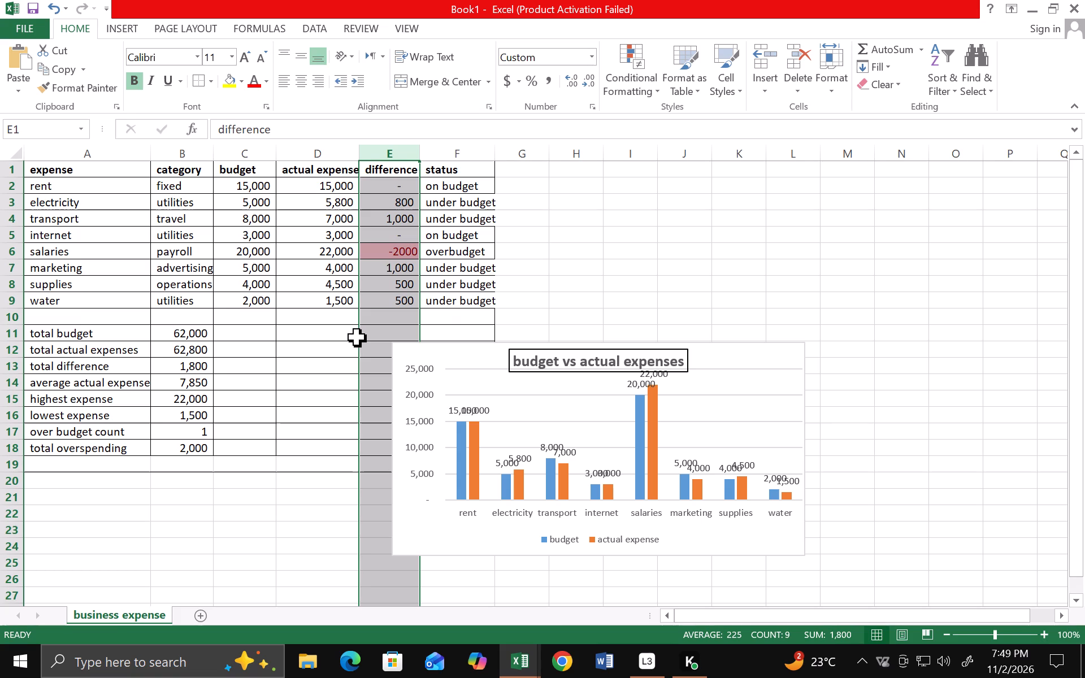
pyautogui.click(713, 244)
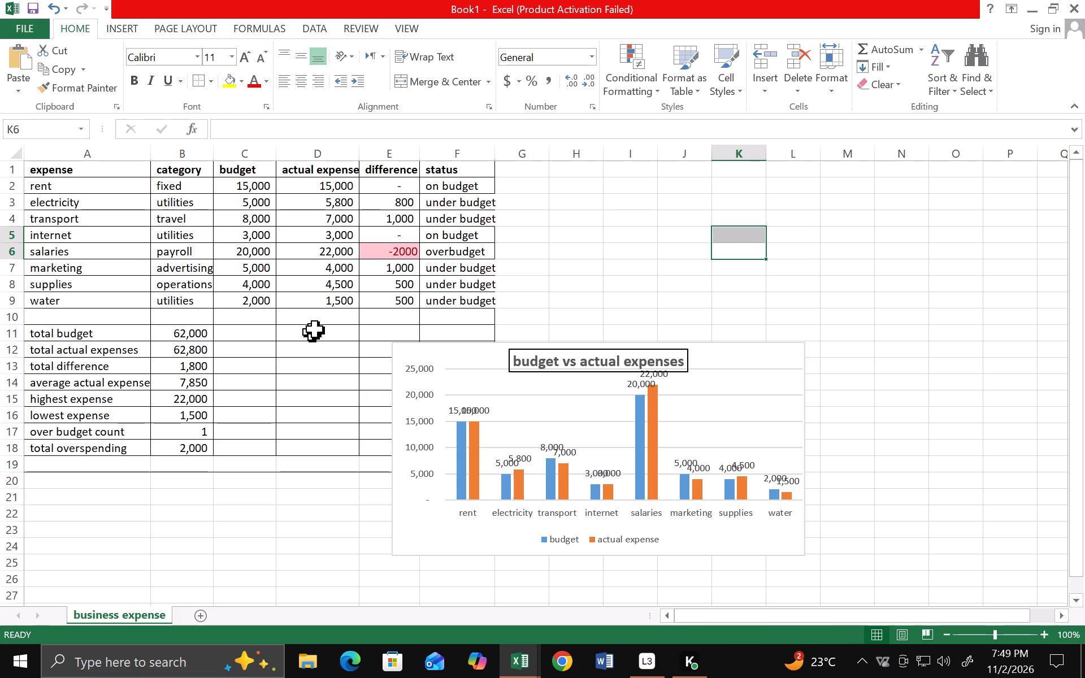
# Add a Less Than 0 highlight rule with Light Red Fill with Dark Red Text to difference cells E1:E9.
pyautogui.click(379, 175)
pyautogui.moveTo(381, 173); pyautogui.dragTo(381, 237)
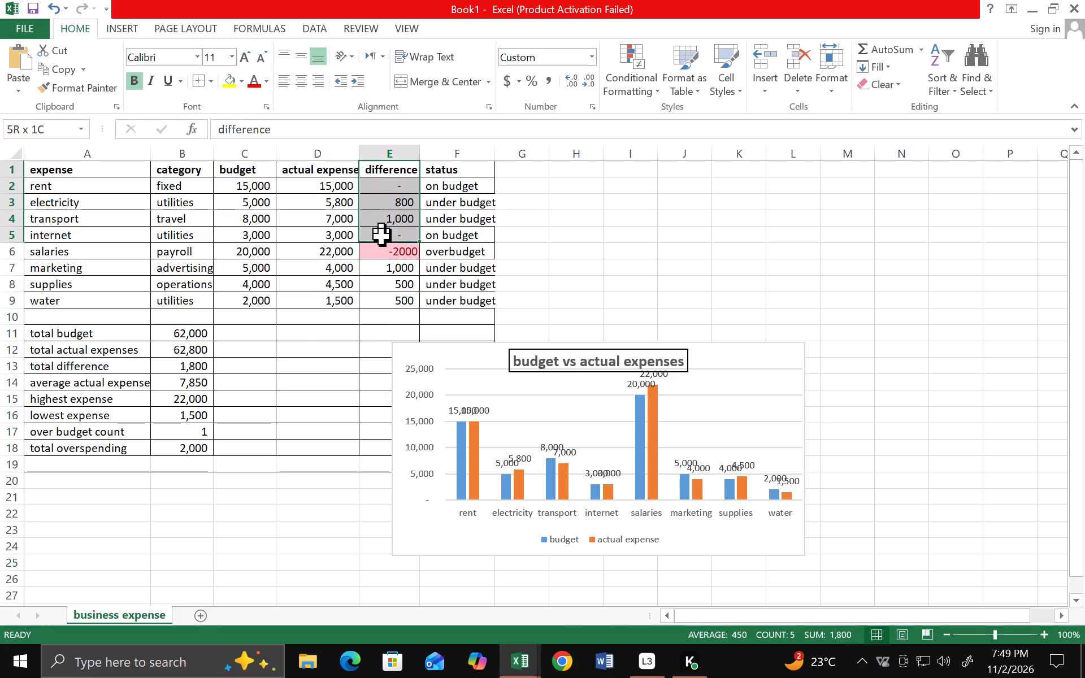
pyautogui.moveTo(381, 237); pyautogui.dragTo(399, 295)
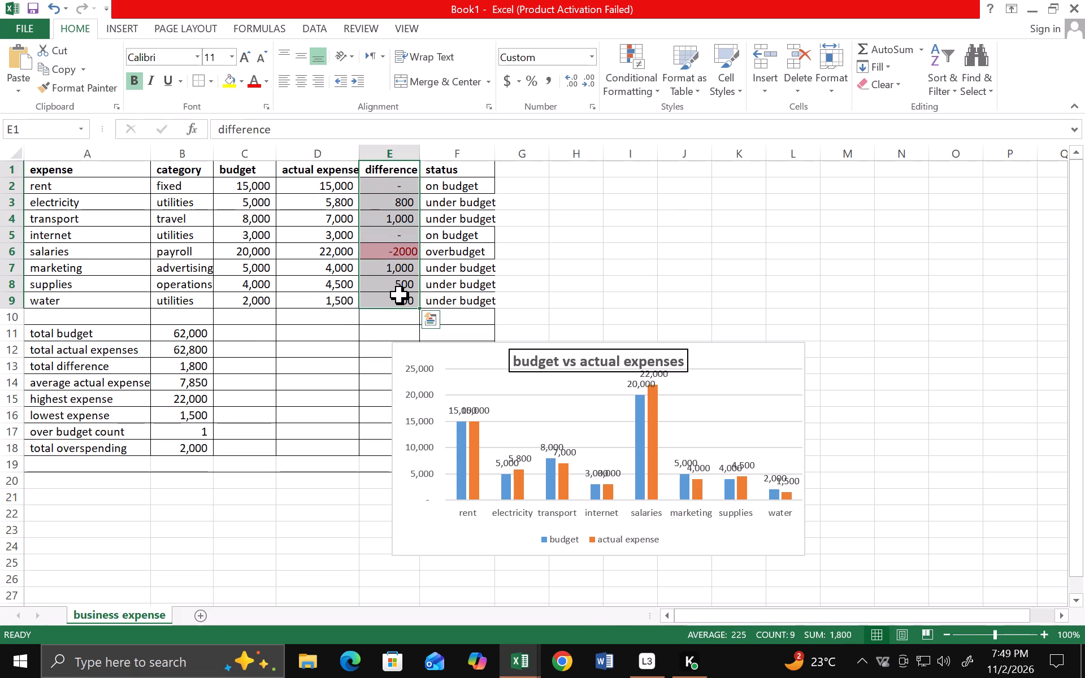
pyautogui.click(651, 86)
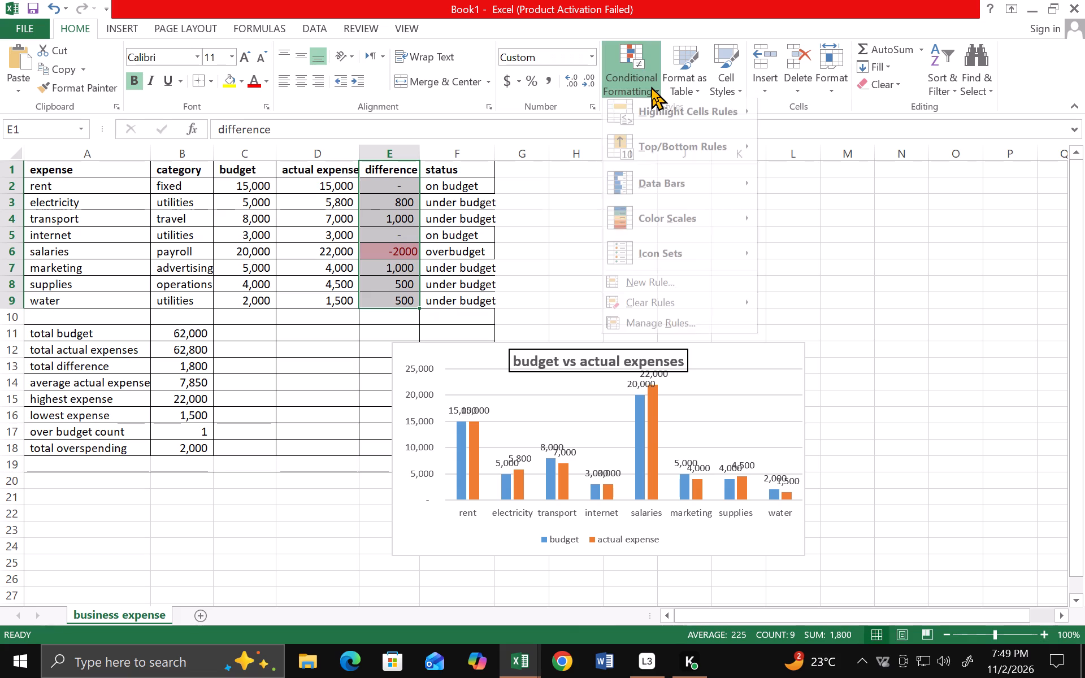
pyautogui.click(673, 114)
pyautogui.click(787, 149)
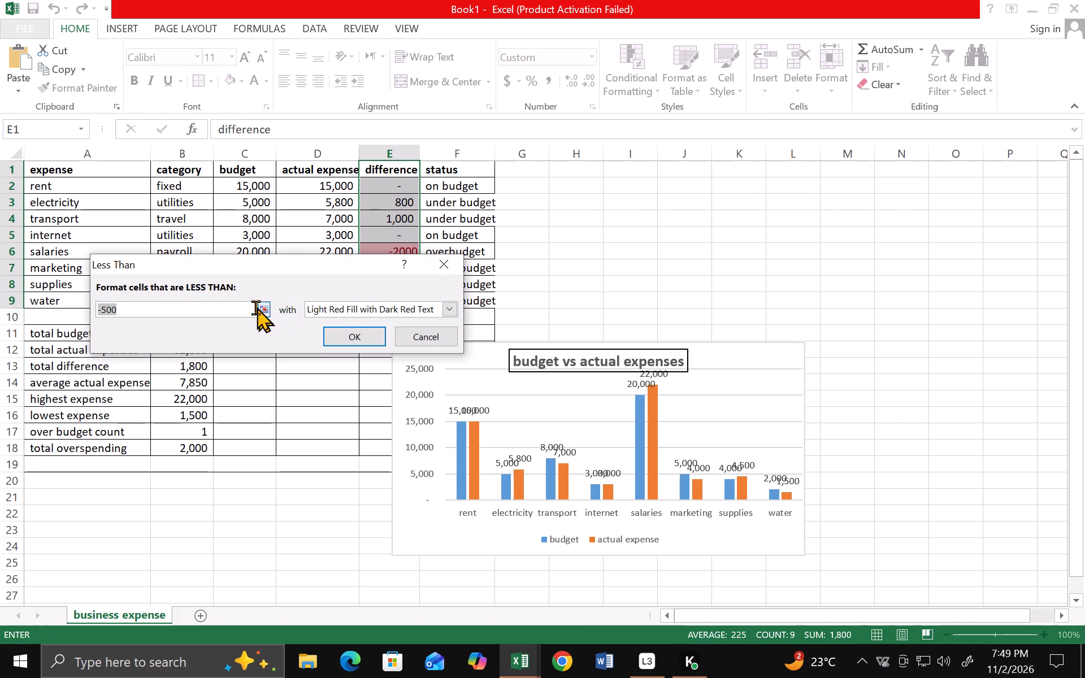
pyautogui.click(201, 307)
pyautogui.press('BackSpace')
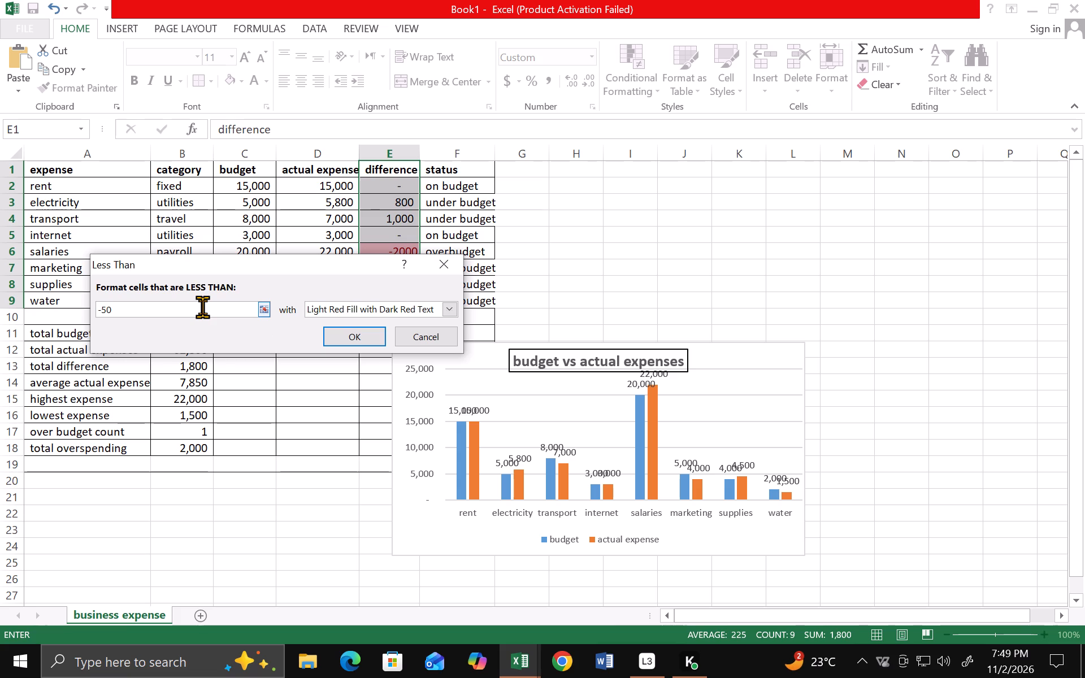
pyautogui.press('BackSpace')
pyautogui.press('BackSpace')
pyautogui.press('BackSpace')
pyautogui.press('BackSpace')
pyautogui.press('BackSpace')
pyautogui.press('BackSpace')
pyautogui.press('BackSpace')
pyautogui.press('BackSpace')
pyautogui.press('BackSpace')
pyautogui.press('BackSpace')
pyautogui.press('BackSpace')
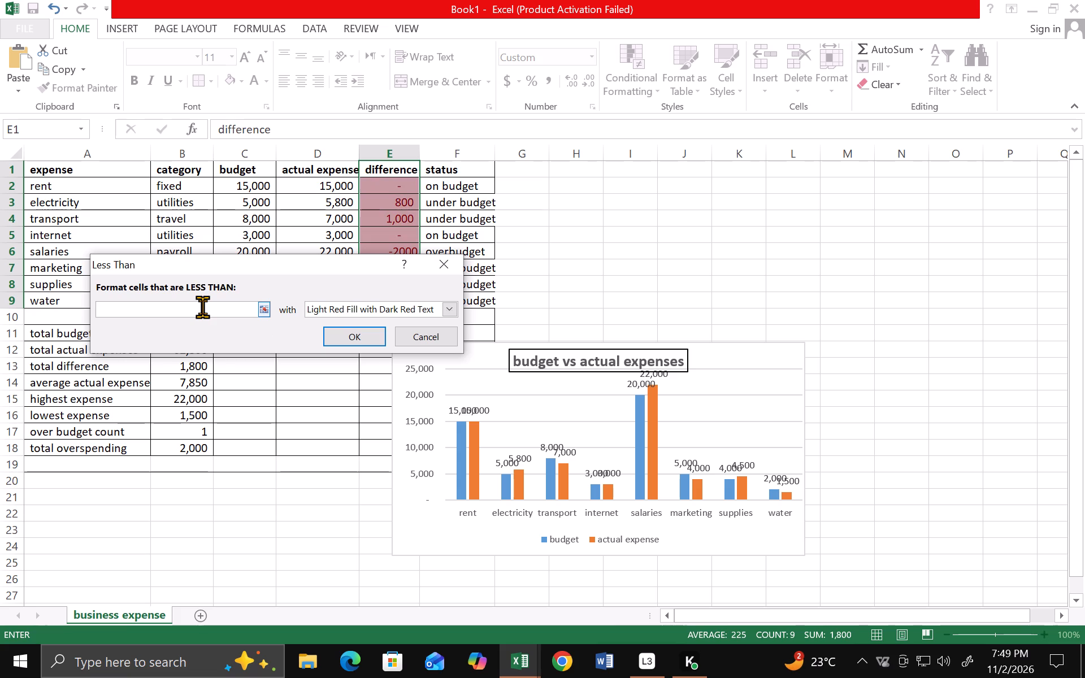
pyautogui.press('0')
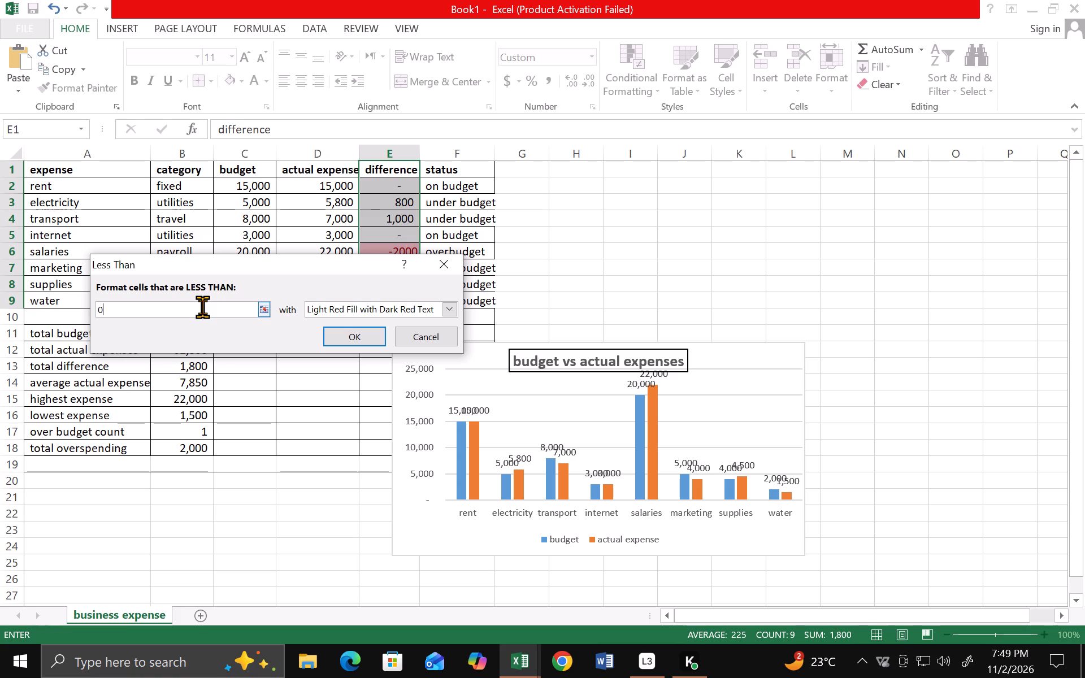
pyautogui.click(361, 328)
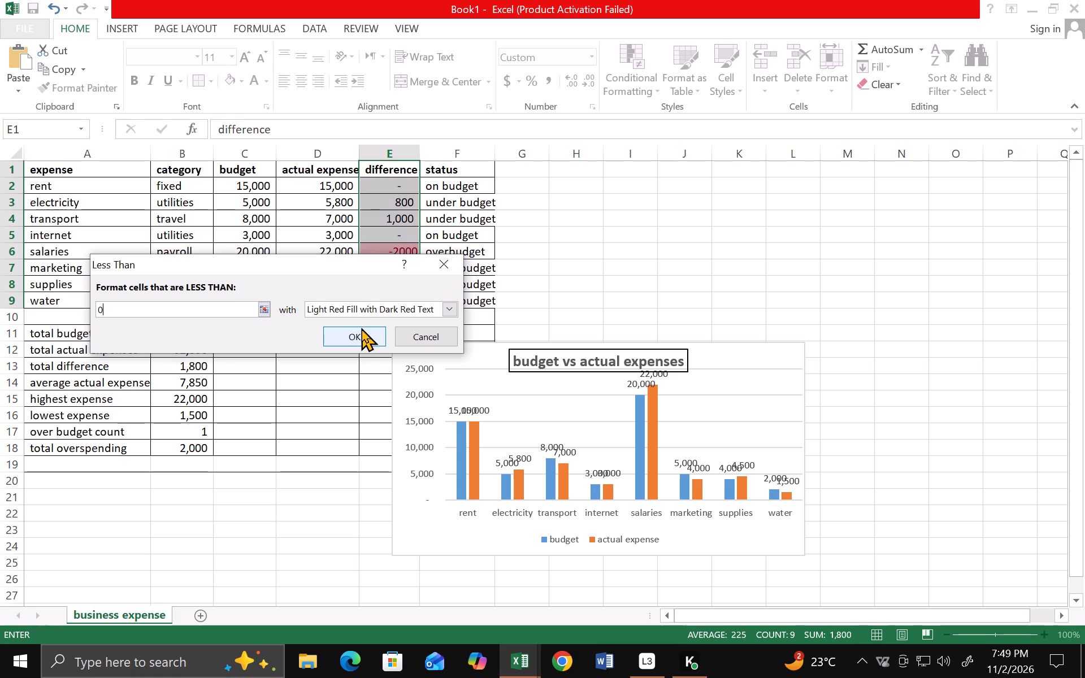
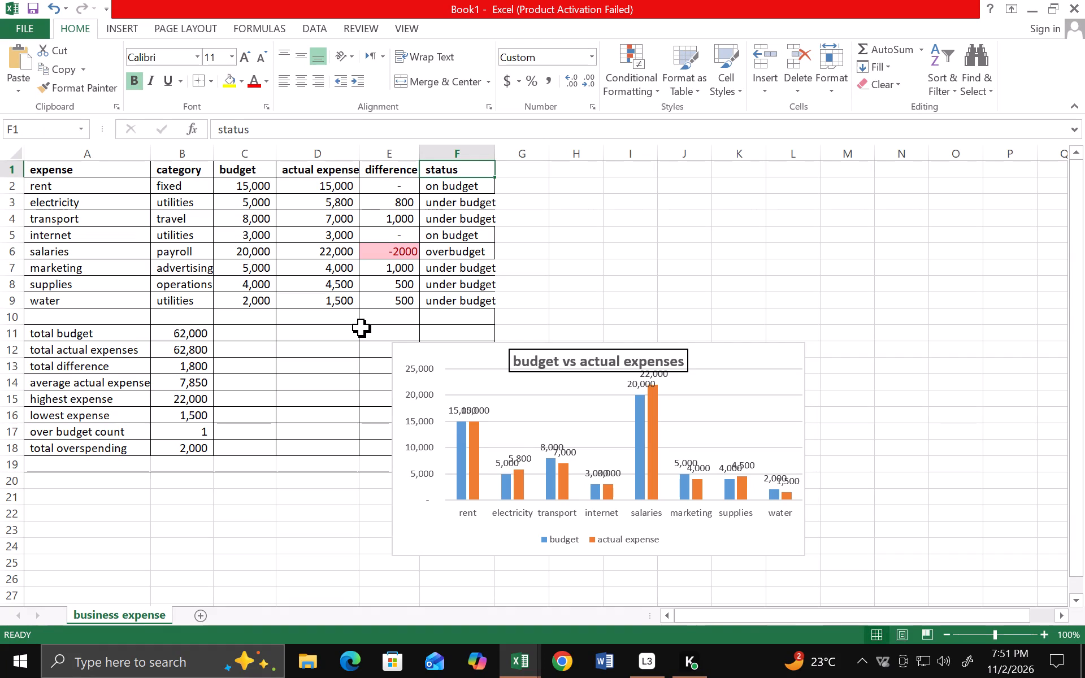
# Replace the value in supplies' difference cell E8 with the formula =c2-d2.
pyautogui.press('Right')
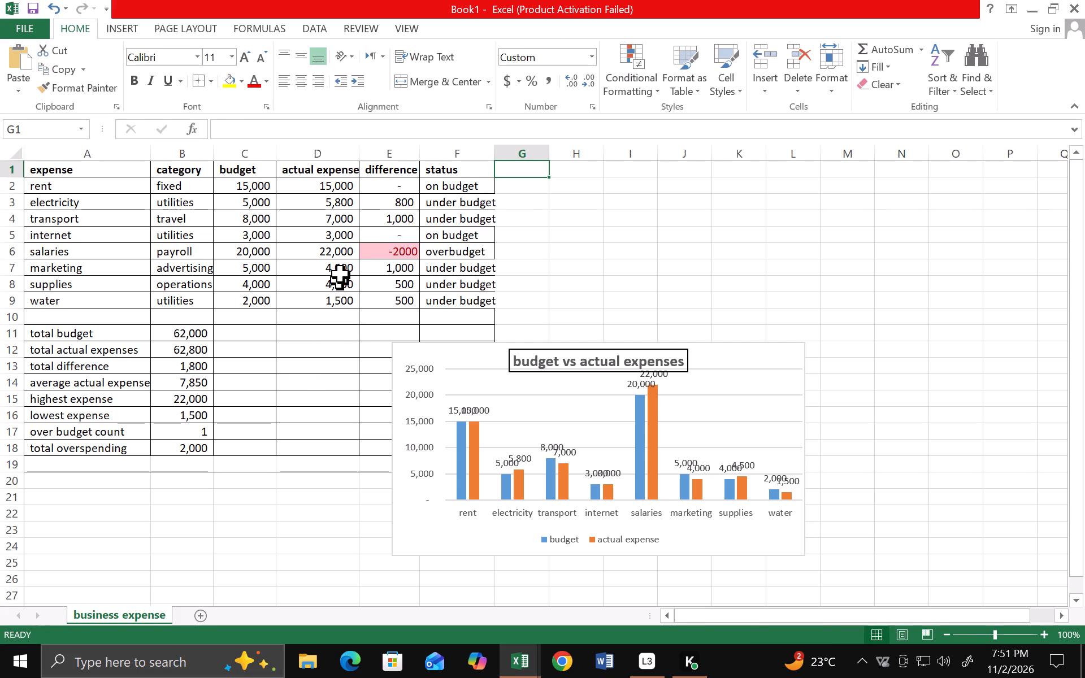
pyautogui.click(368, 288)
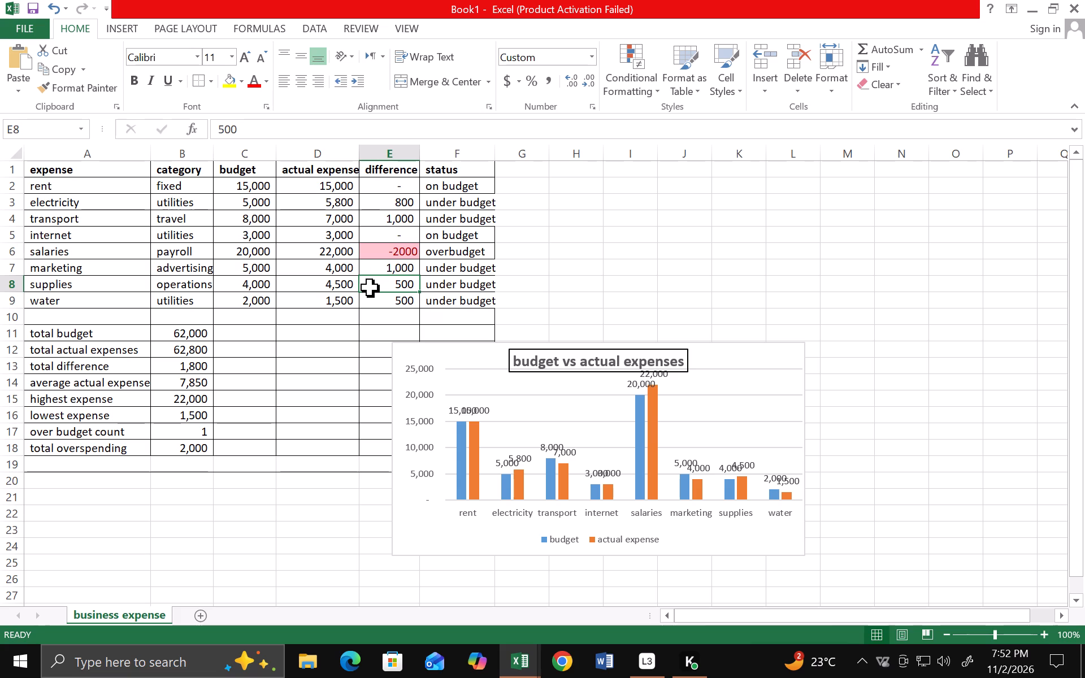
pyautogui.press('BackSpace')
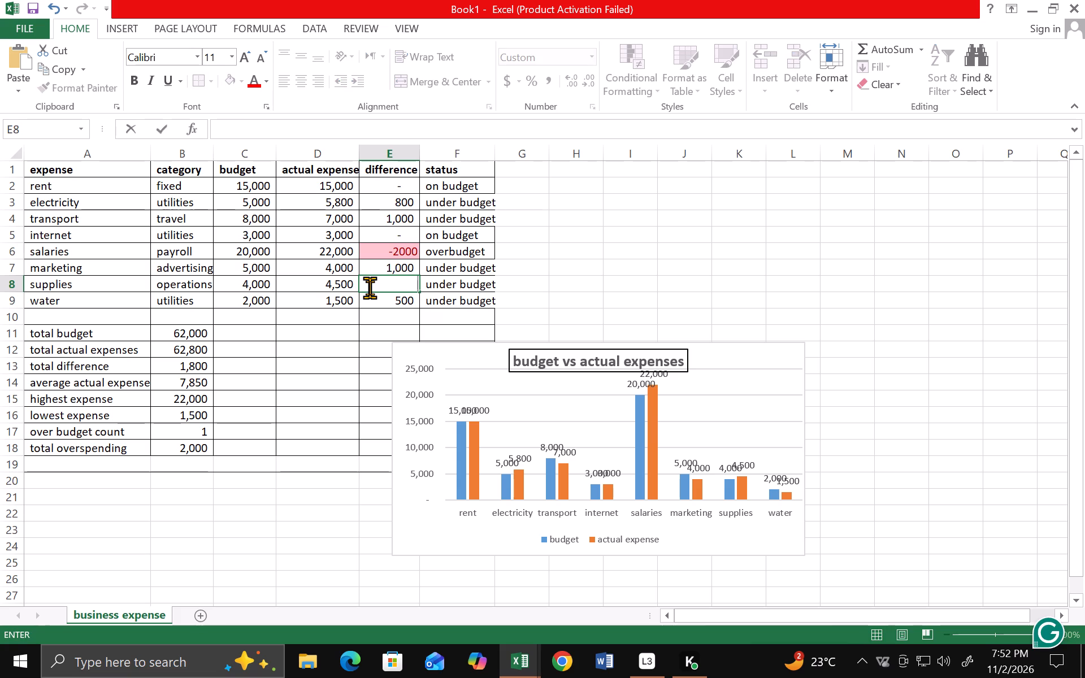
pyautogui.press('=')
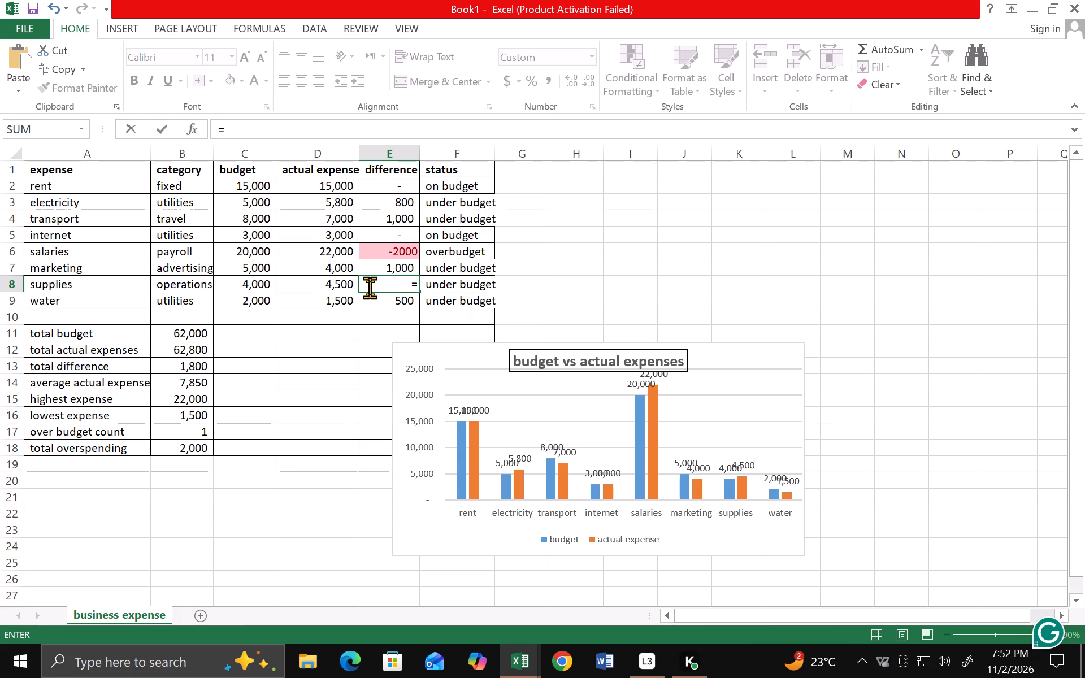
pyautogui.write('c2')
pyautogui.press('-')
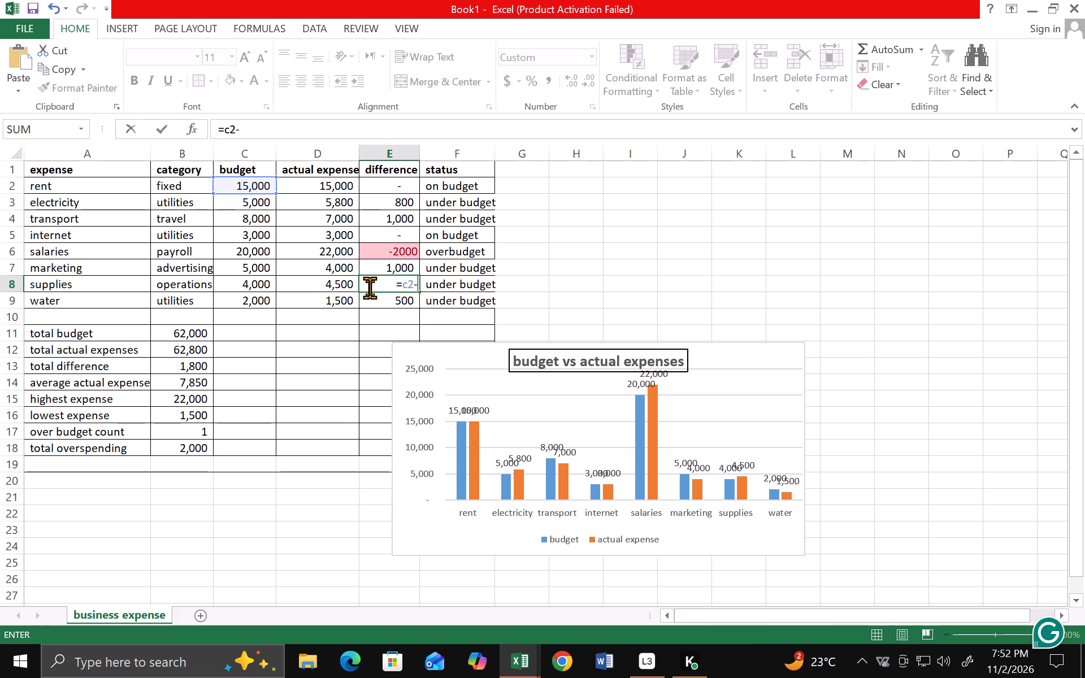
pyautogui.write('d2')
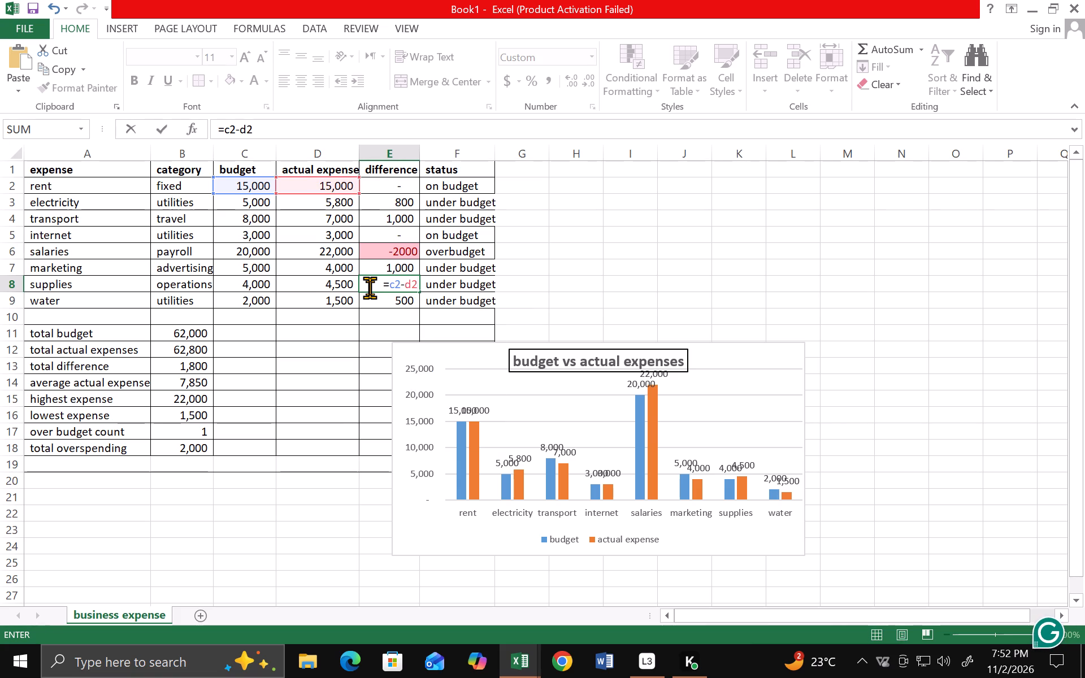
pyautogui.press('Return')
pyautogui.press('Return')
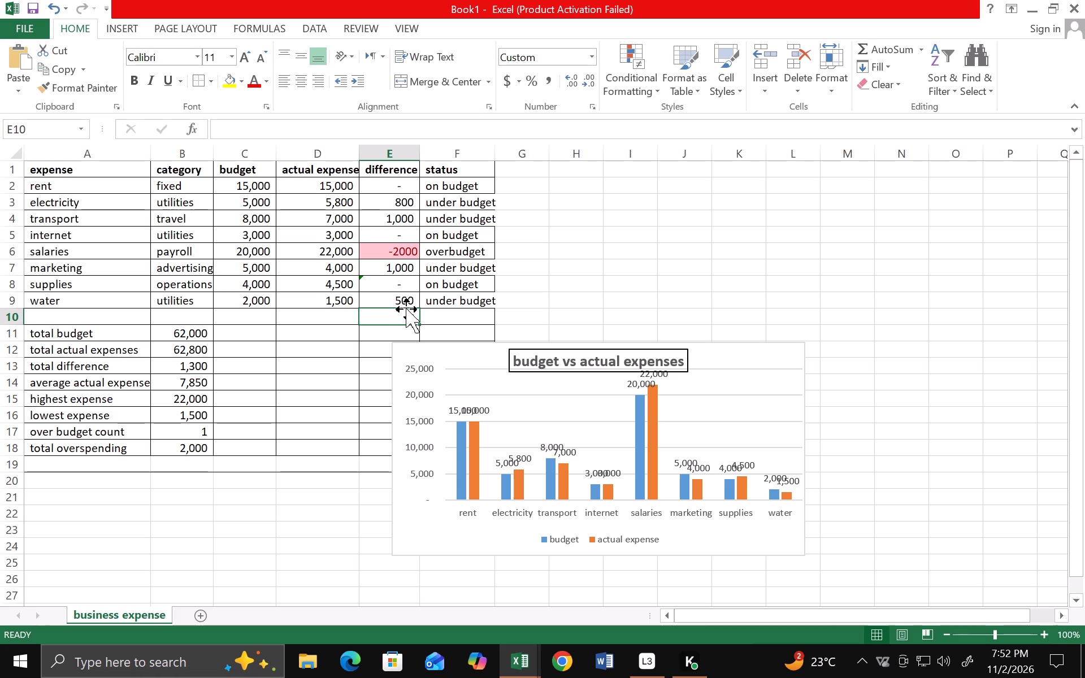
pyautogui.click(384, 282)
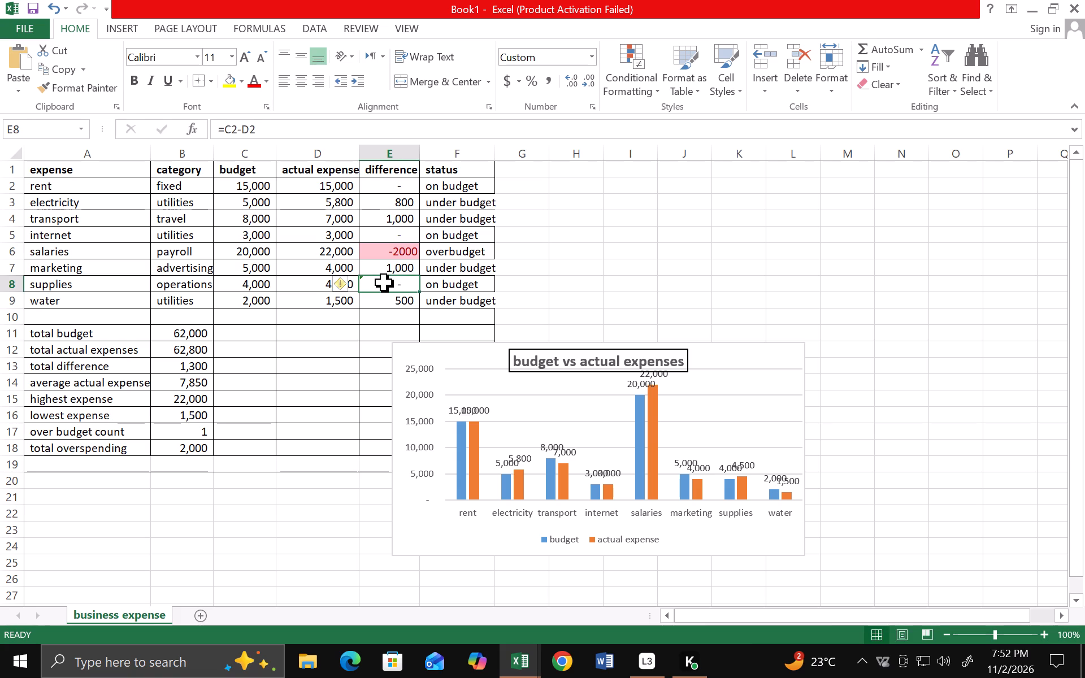
# Clear the difference entries for every expense from rent to water, cells E2 through E9.
pyautogui.click(397, 190)
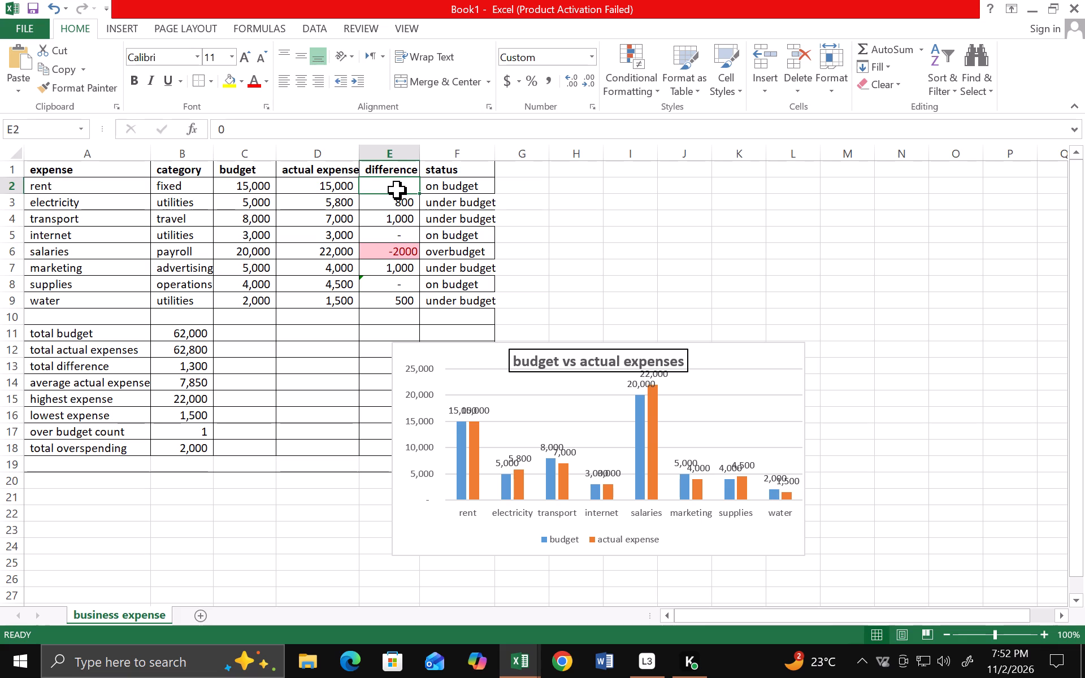
pyautogui.press('BackSpace')
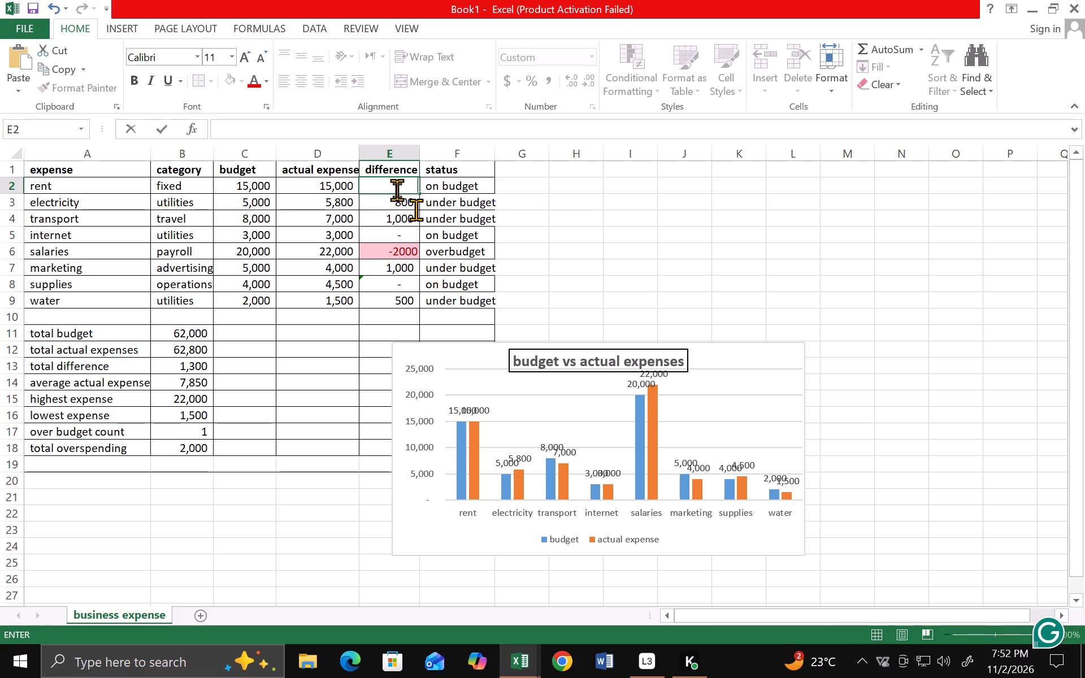
pyautogui.click(386, 207)
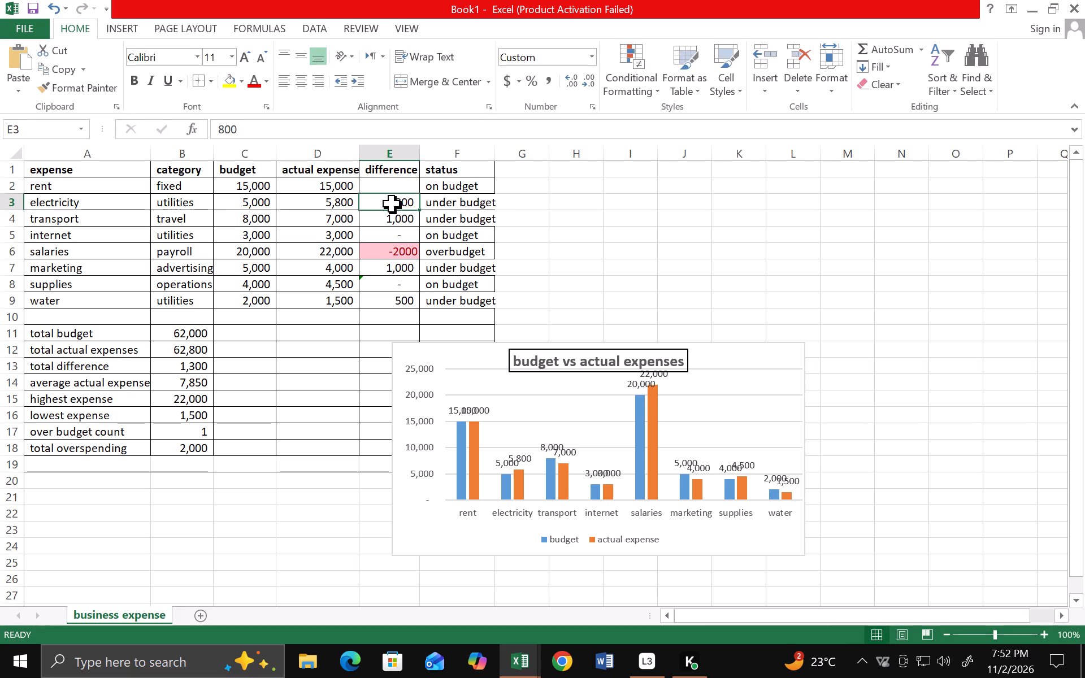
pyautogui.press('BackSpace')
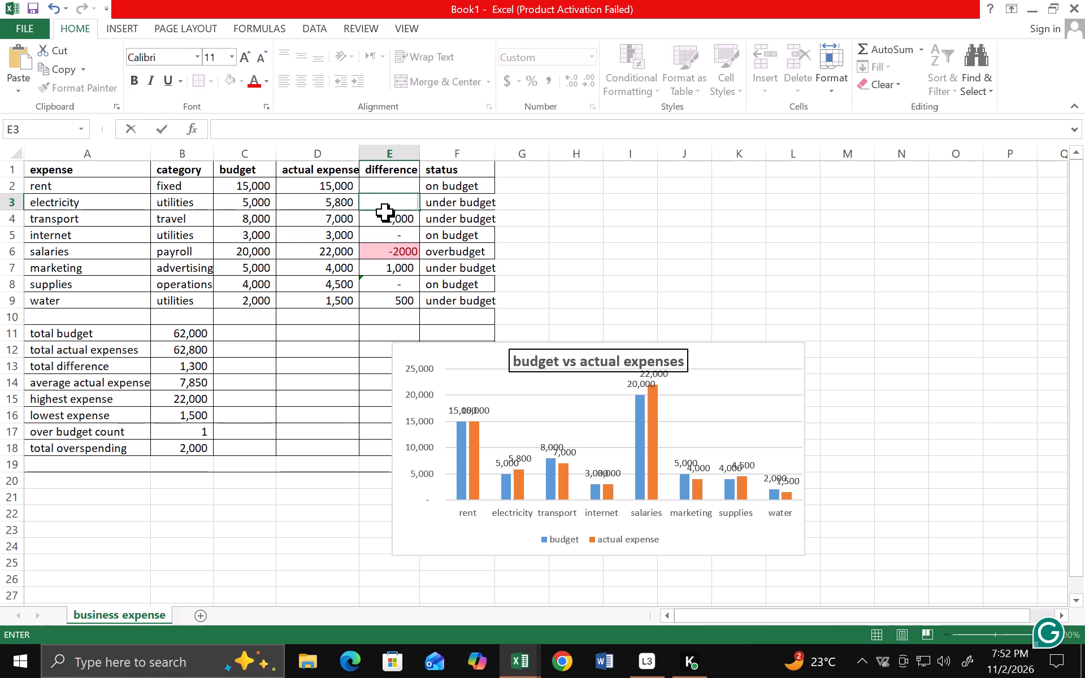
pyautogui.click(382, 216)
pyautogui.press('BackSpace')
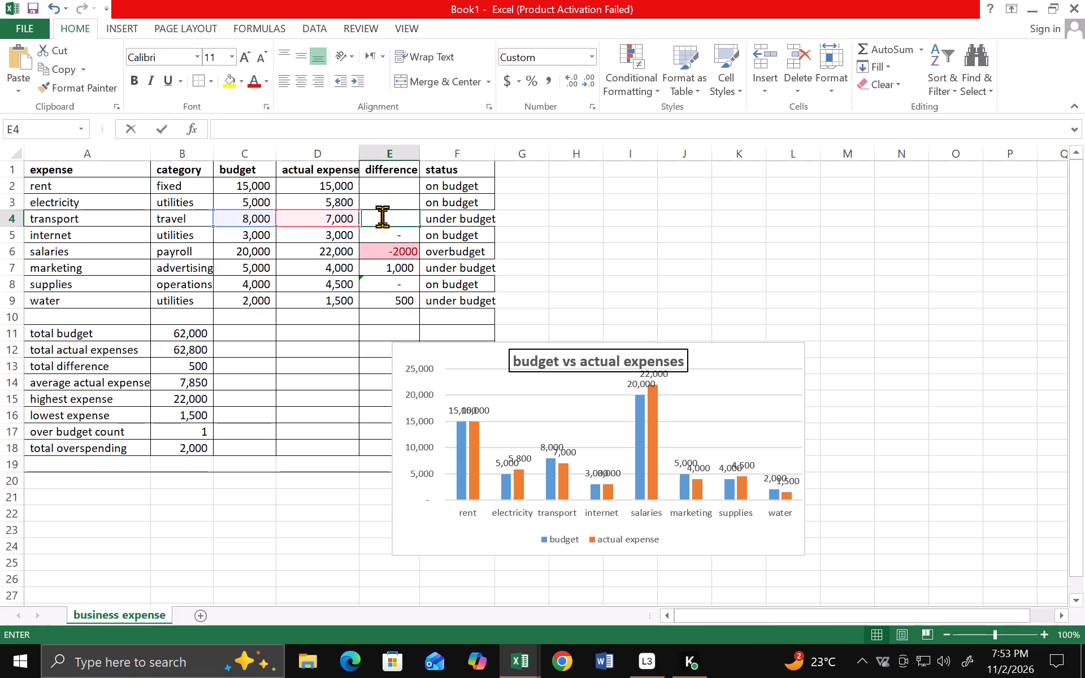
pyautogui.click(382, 249)
pyautogui.press('BackSpace')
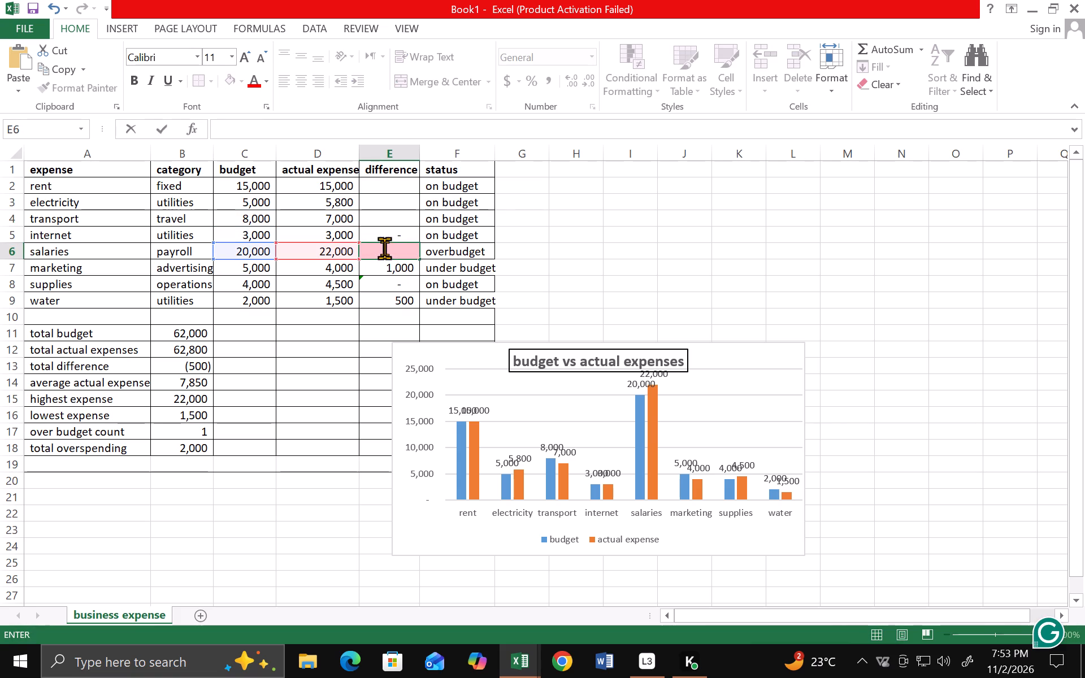
pyautogui.click(374, 267)
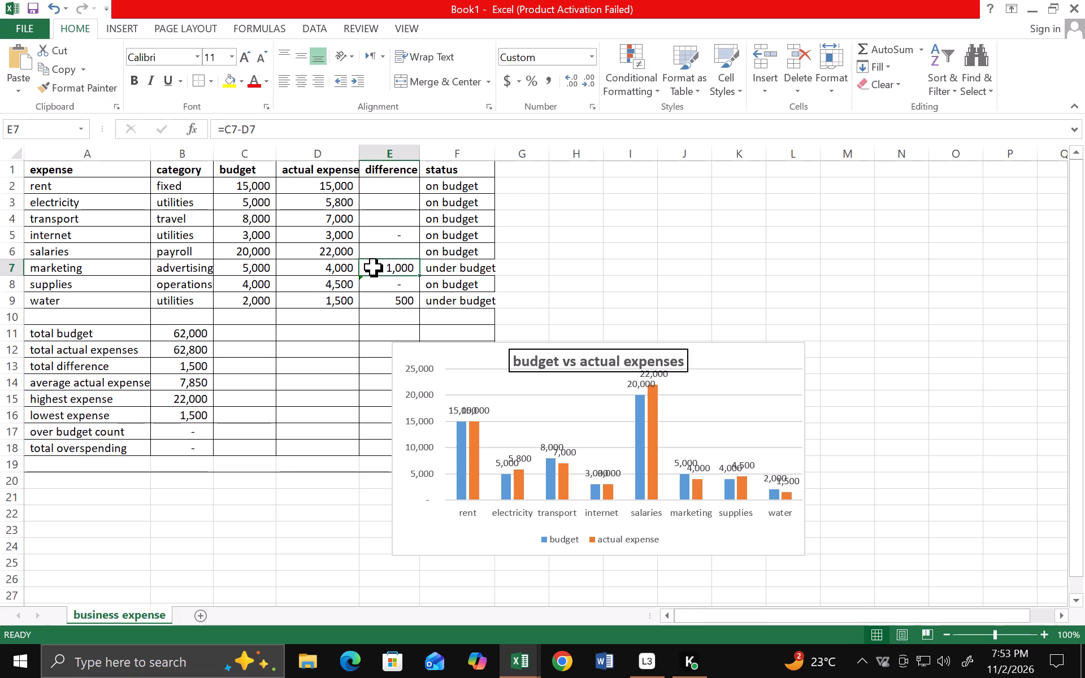
pyautogui.press('BackSpace')
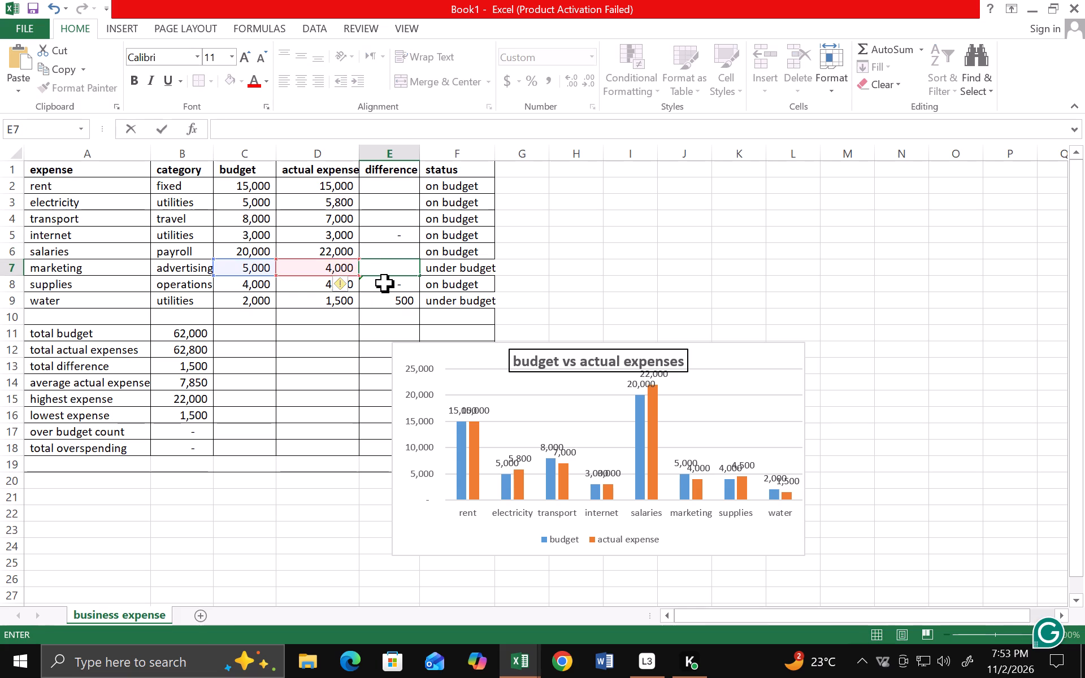
pyautogui.click(384, 283)
pyautogui.press('BackSpace')
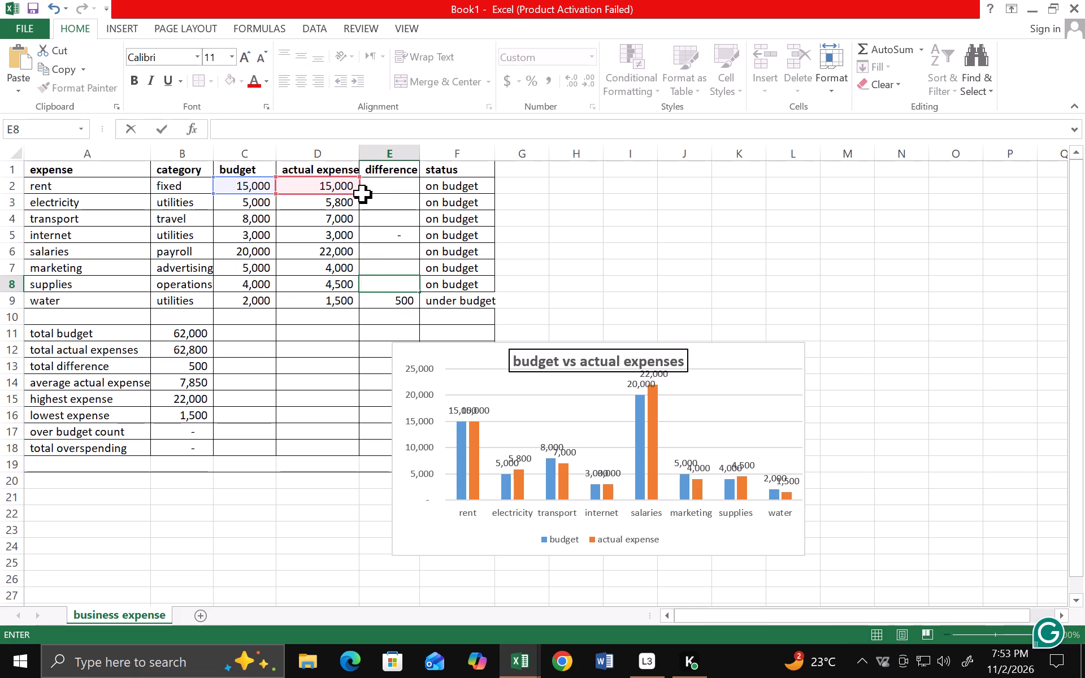
pyautogui.click(392, 233)
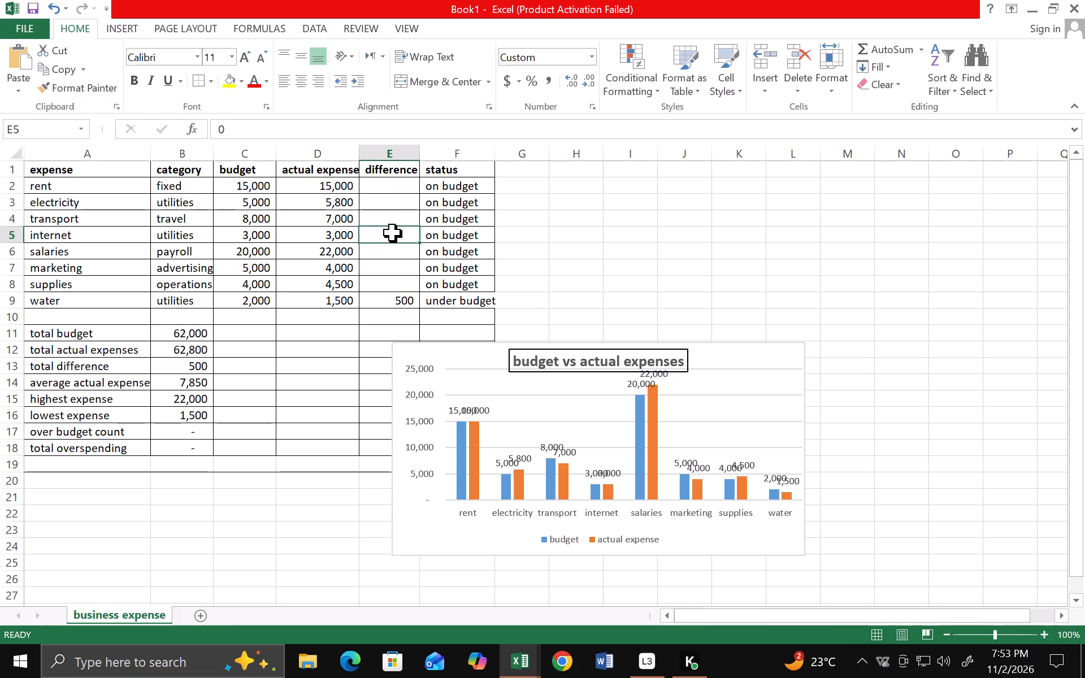
pyautogui.press('BackSpace')
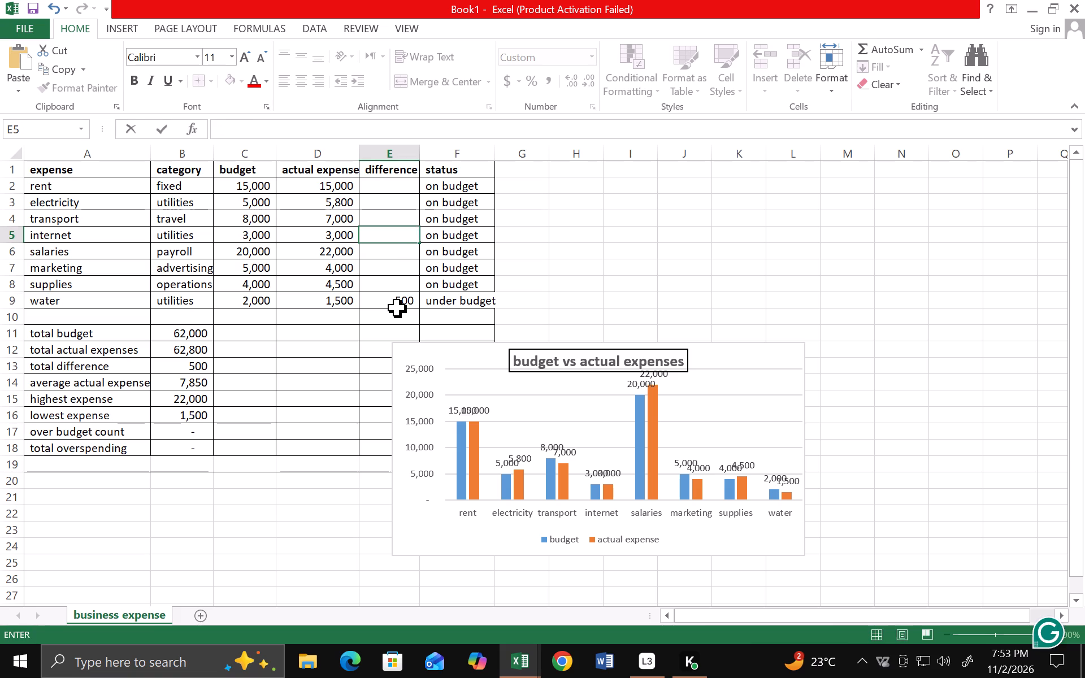
pyautogui.click(397, 308)
pyautogui.press('BackSpace')
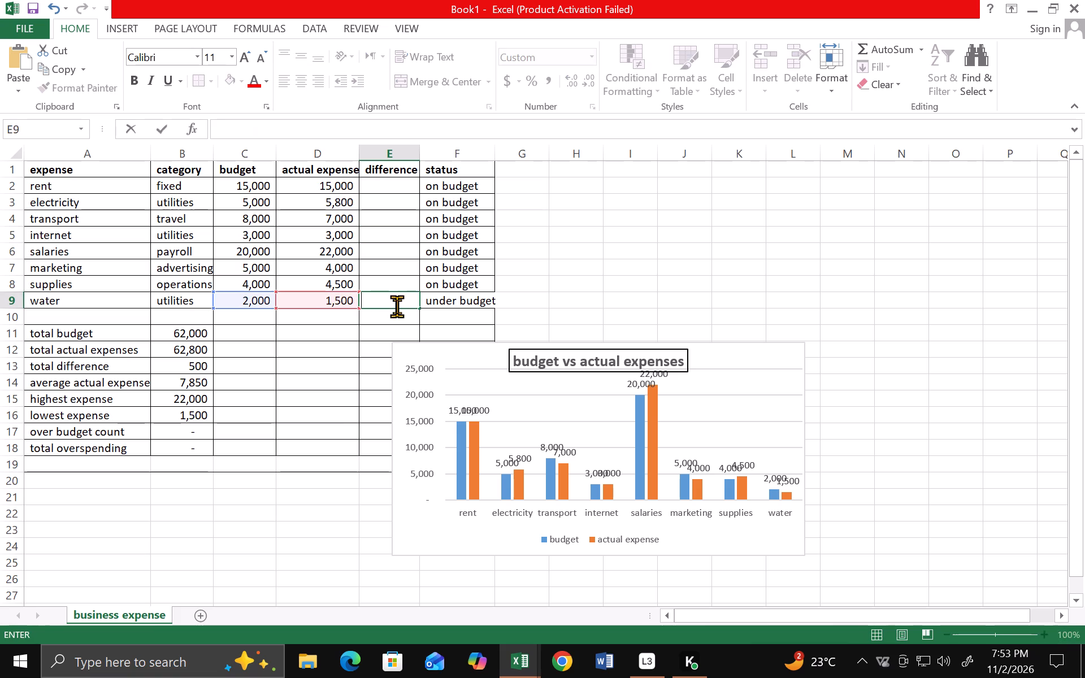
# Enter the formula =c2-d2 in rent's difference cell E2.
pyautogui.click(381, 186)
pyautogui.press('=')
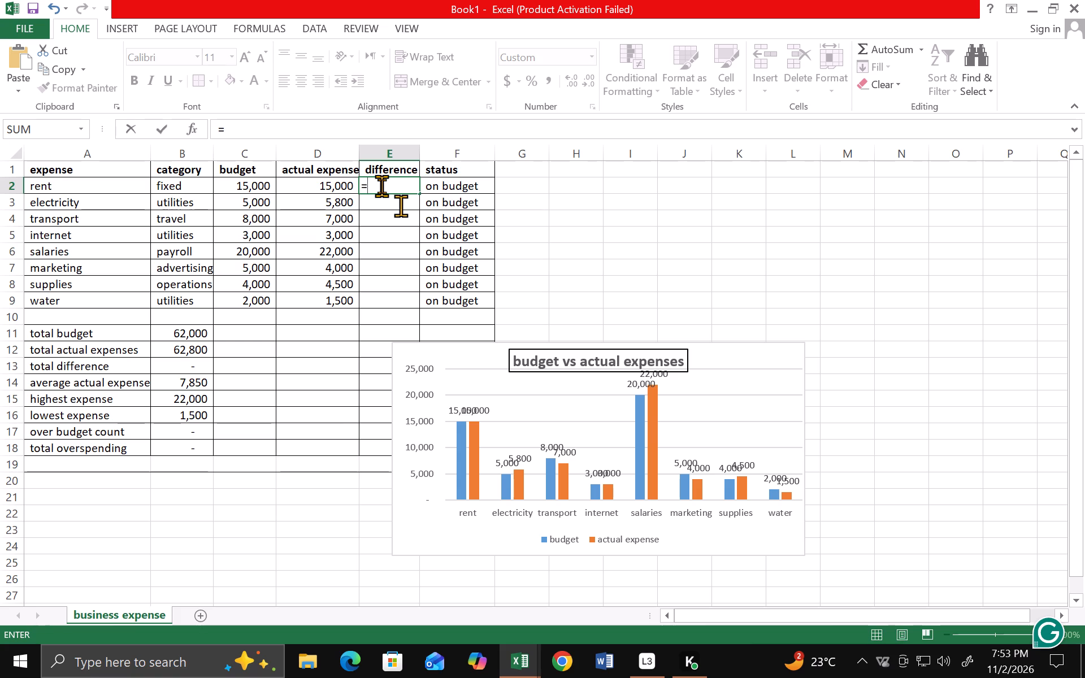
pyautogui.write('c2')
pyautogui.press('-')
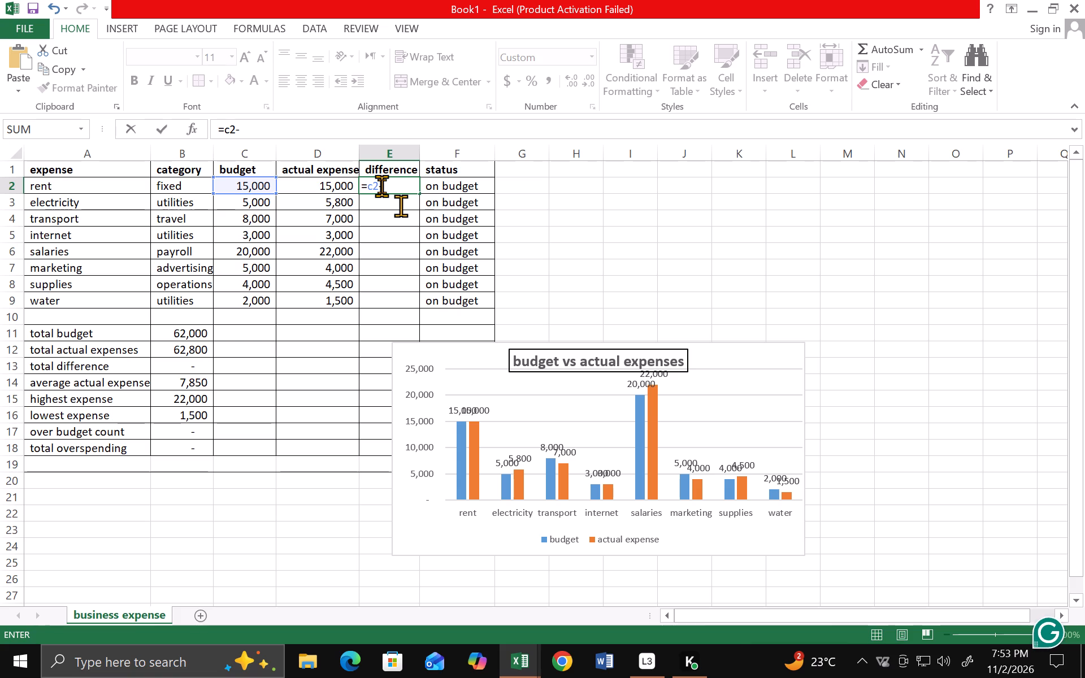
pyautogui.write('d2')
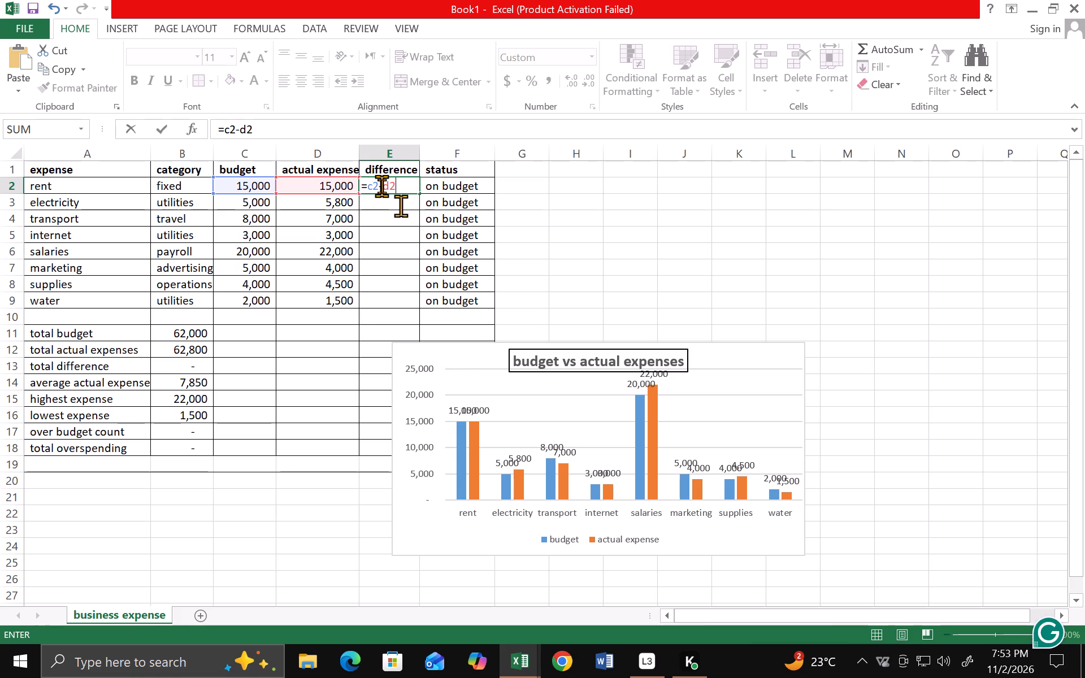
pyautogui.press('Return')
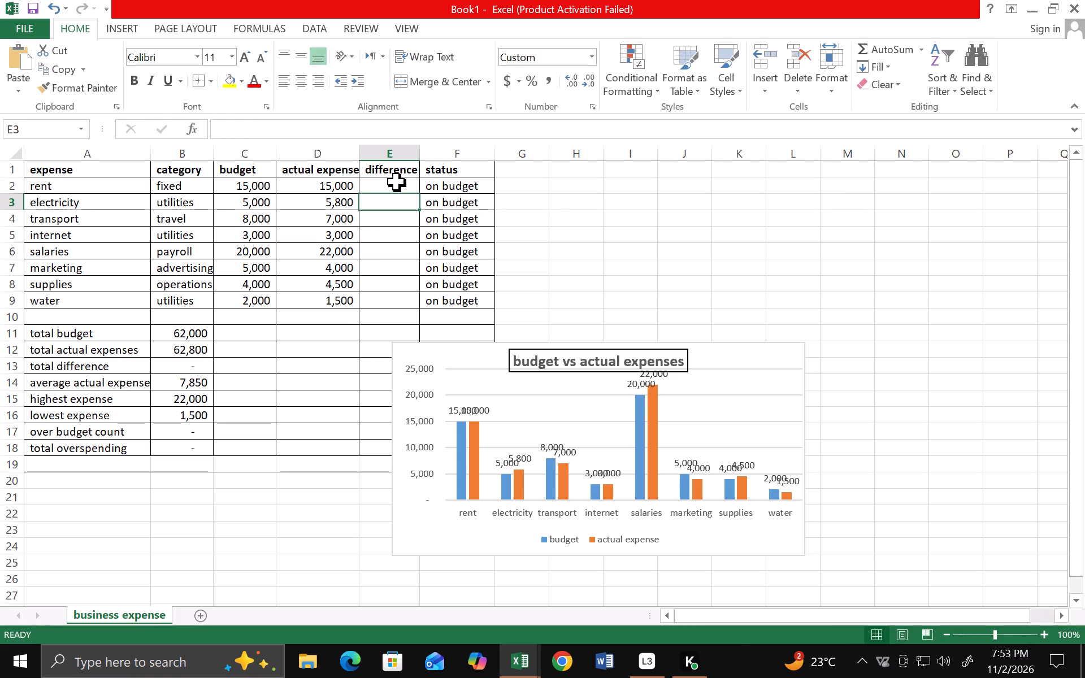
# Set the number format of electricity's difference cell E3 to General.
pyautogui.click(594, 52)
pyautogui.click(588, 76)
# Clear rent's difference cell E2 and re-enter the formula =c2-d2 in it.
pyautogui.click(393, 181)
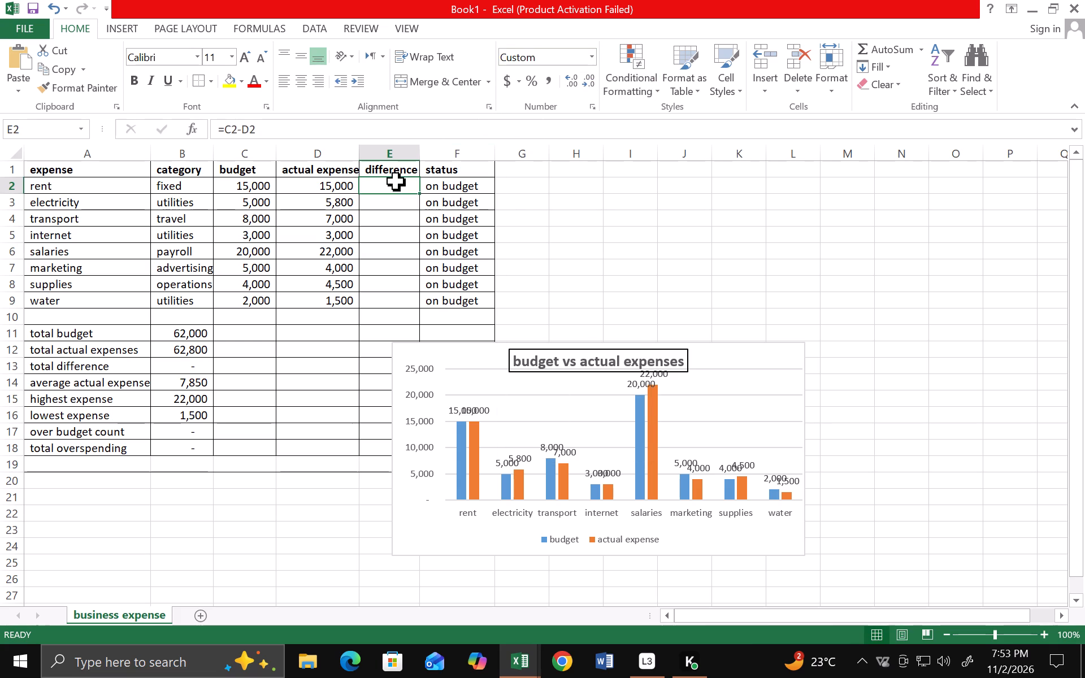
pyautogui.press('BackSpace')
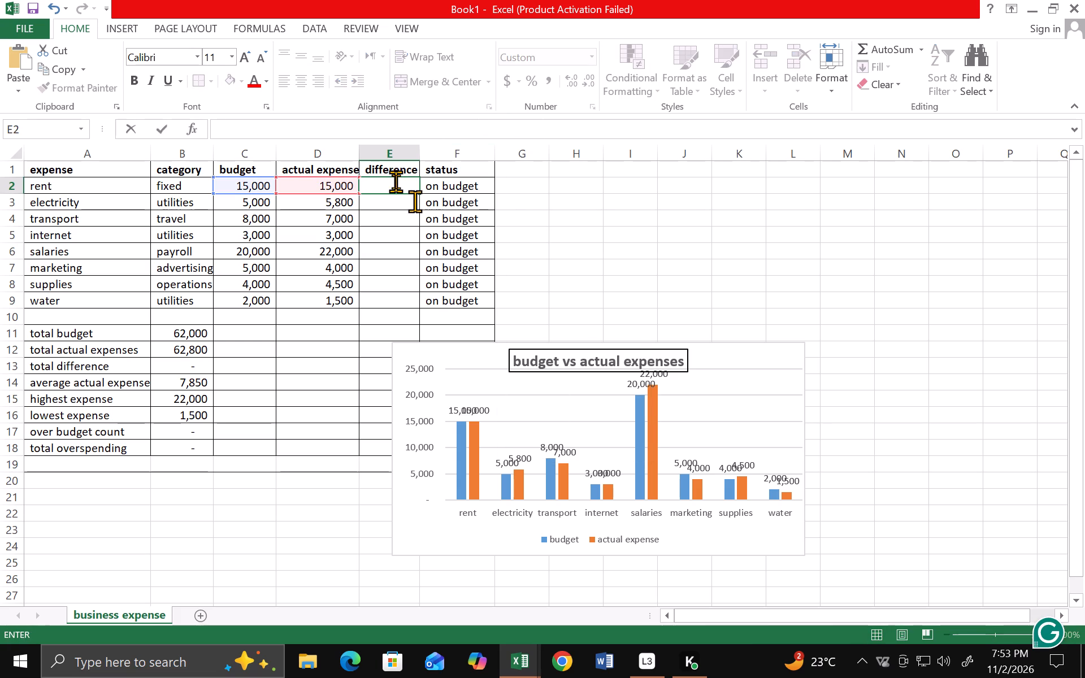
pyautogui.press('=')
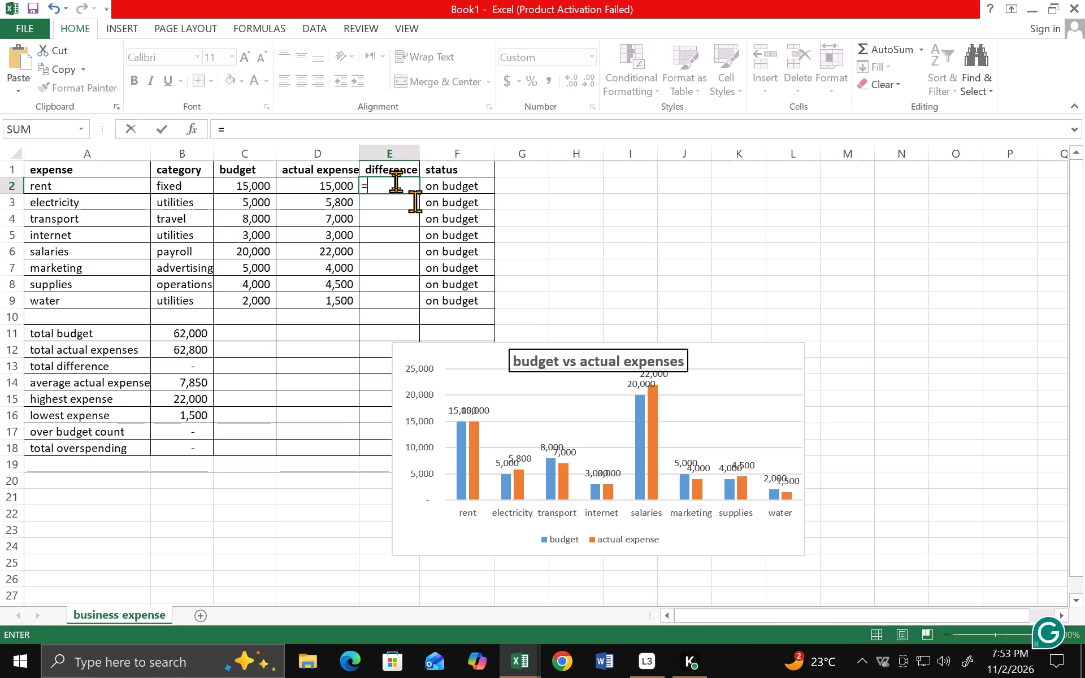
pyautogui.write('c2')
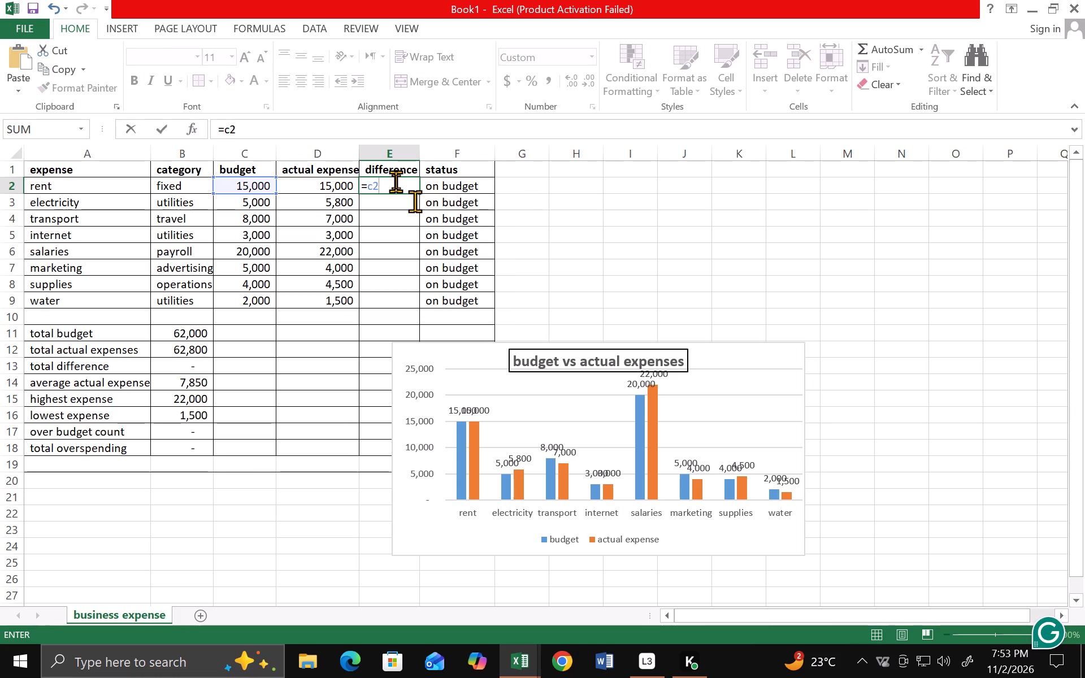
pyautogui.press('-')
pyautogui.write('d2')
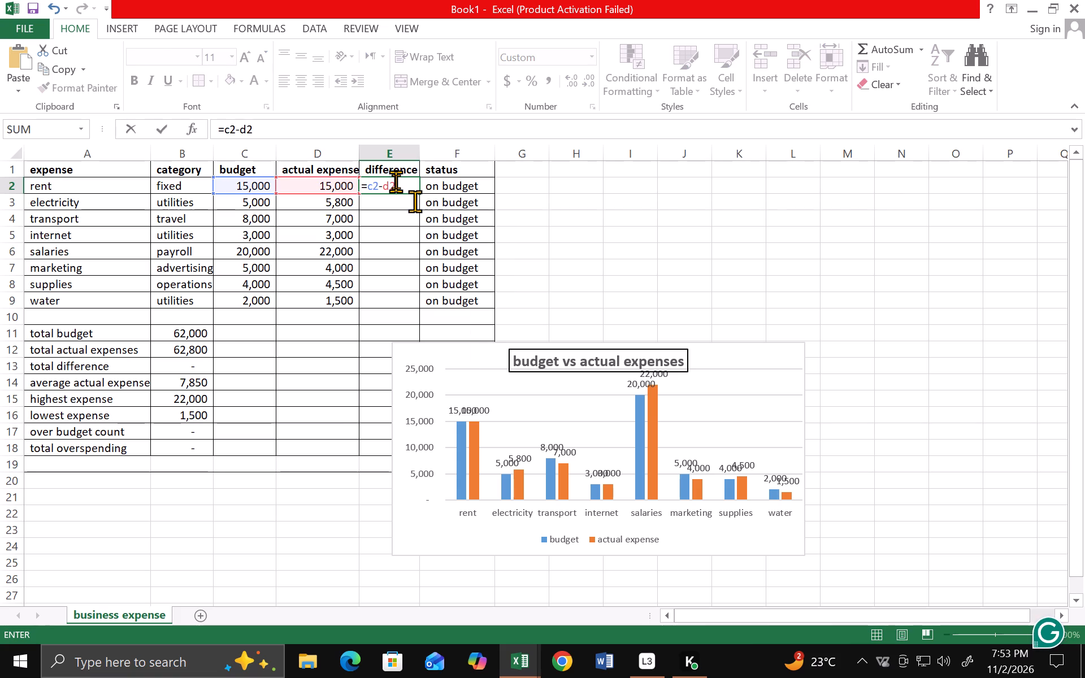
pyautogui.press('Return')
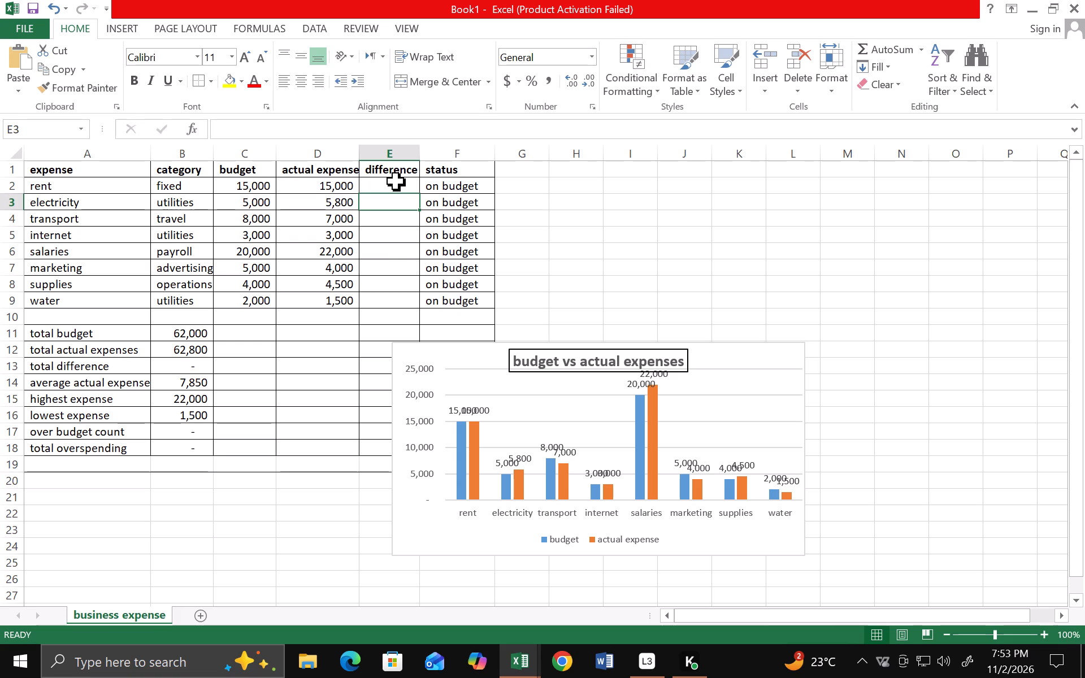
pyautogui.click(383, 185)
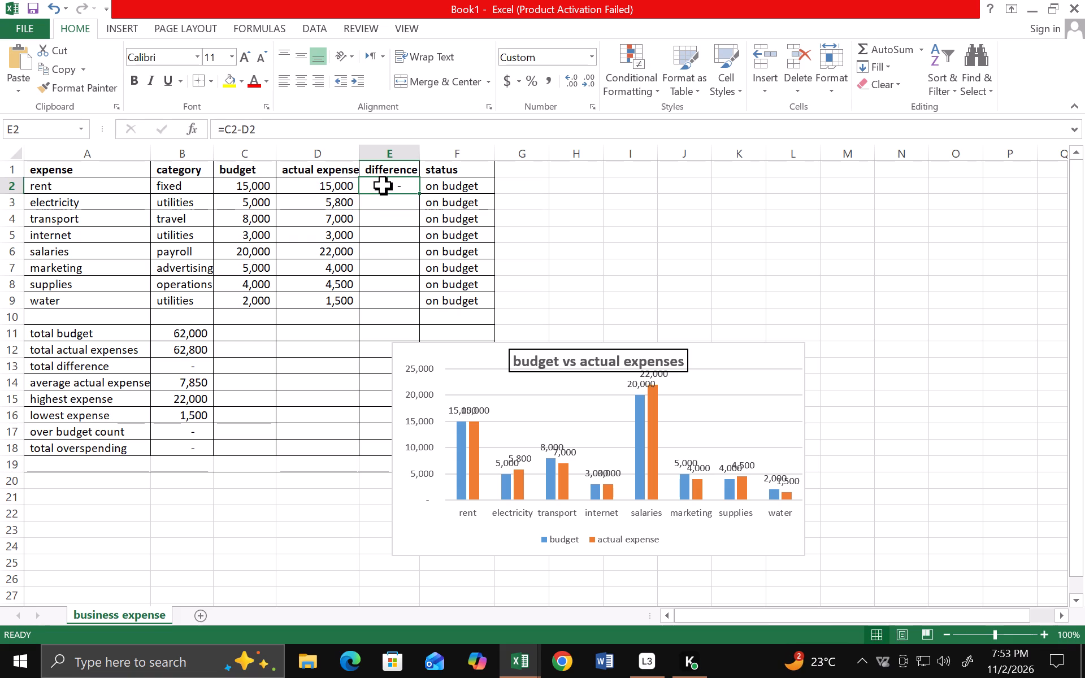
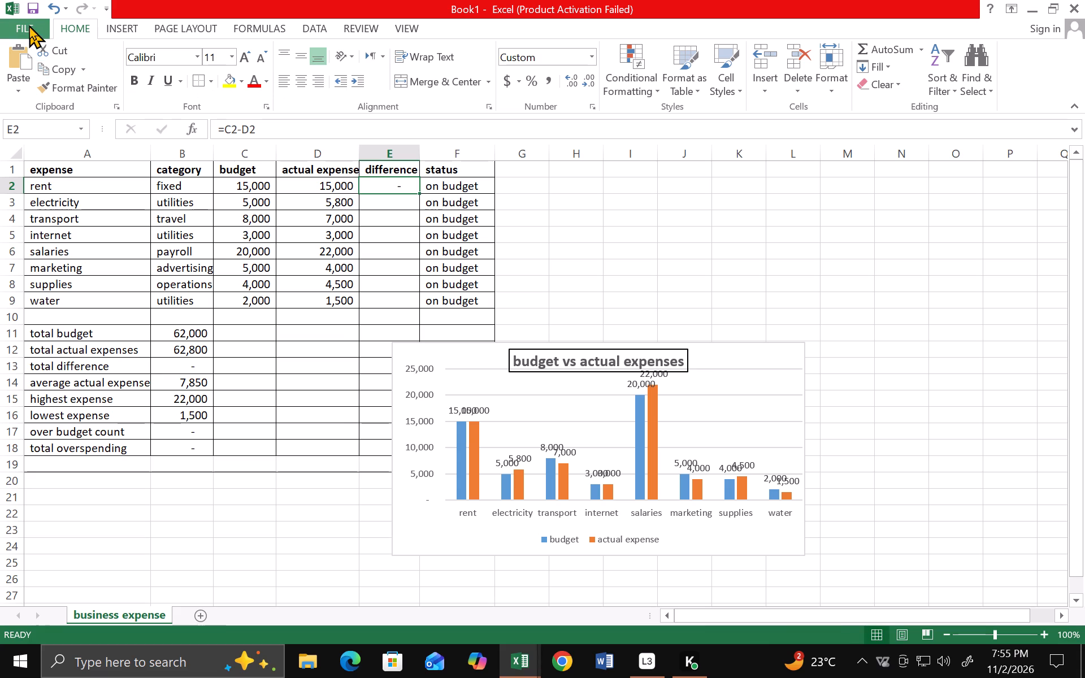
# Open the advanced Excel options to review the settings for editing and displaying cells.
pyautogui.click(29, 25)
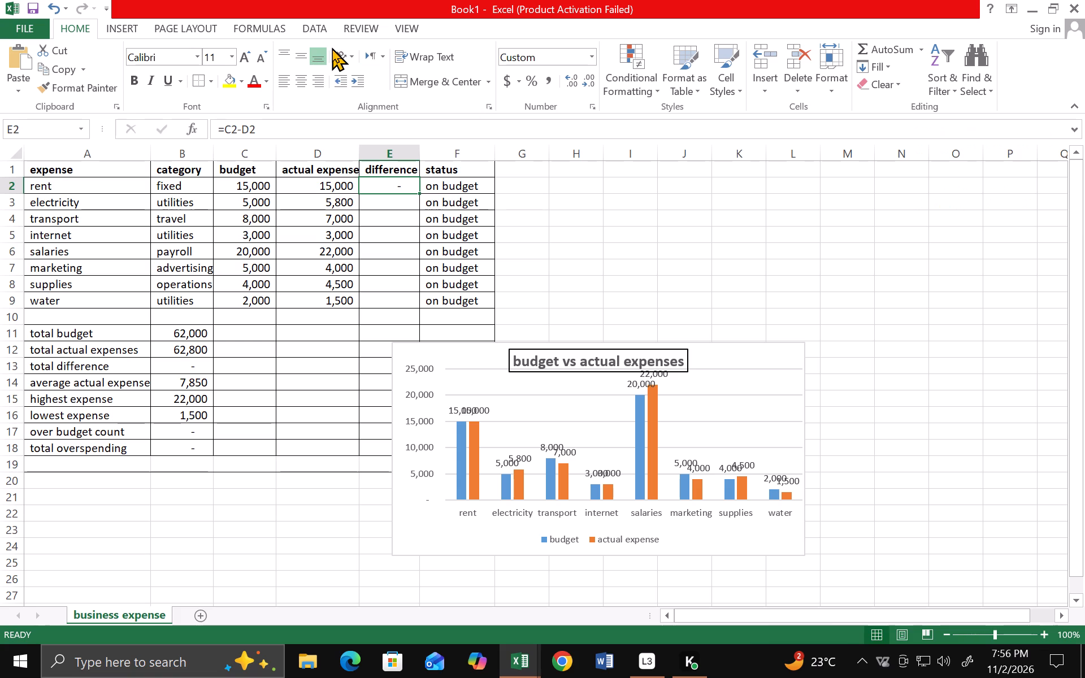
pyautogui.click(20, 21)
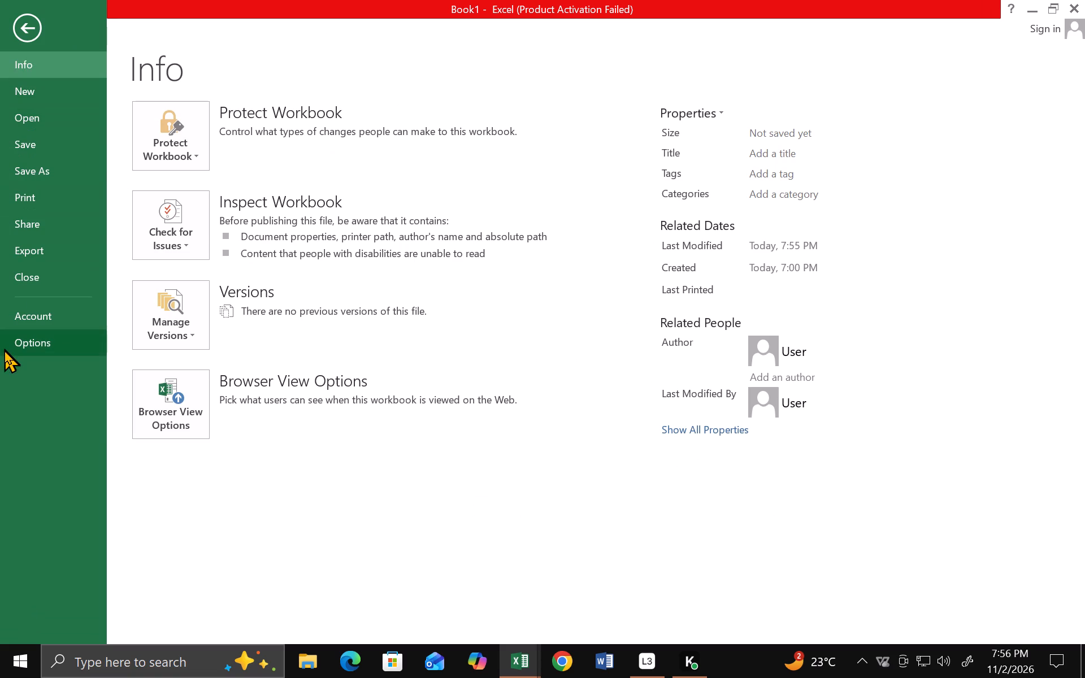
pyautogui.click(16, 336)
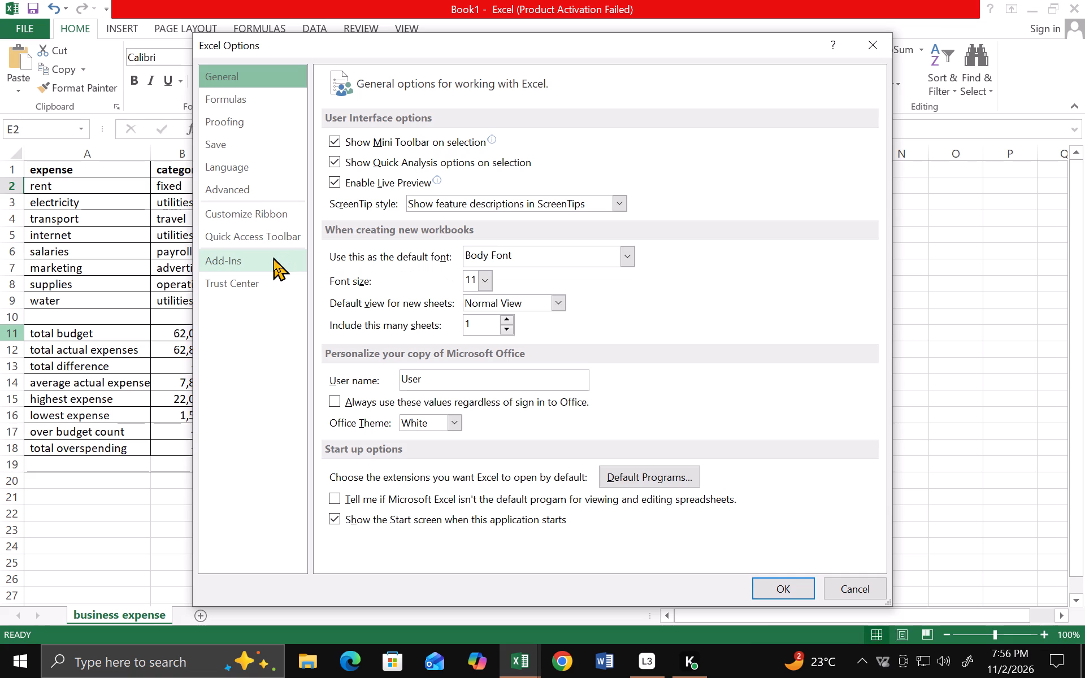
pyautogui.click(247, 193)
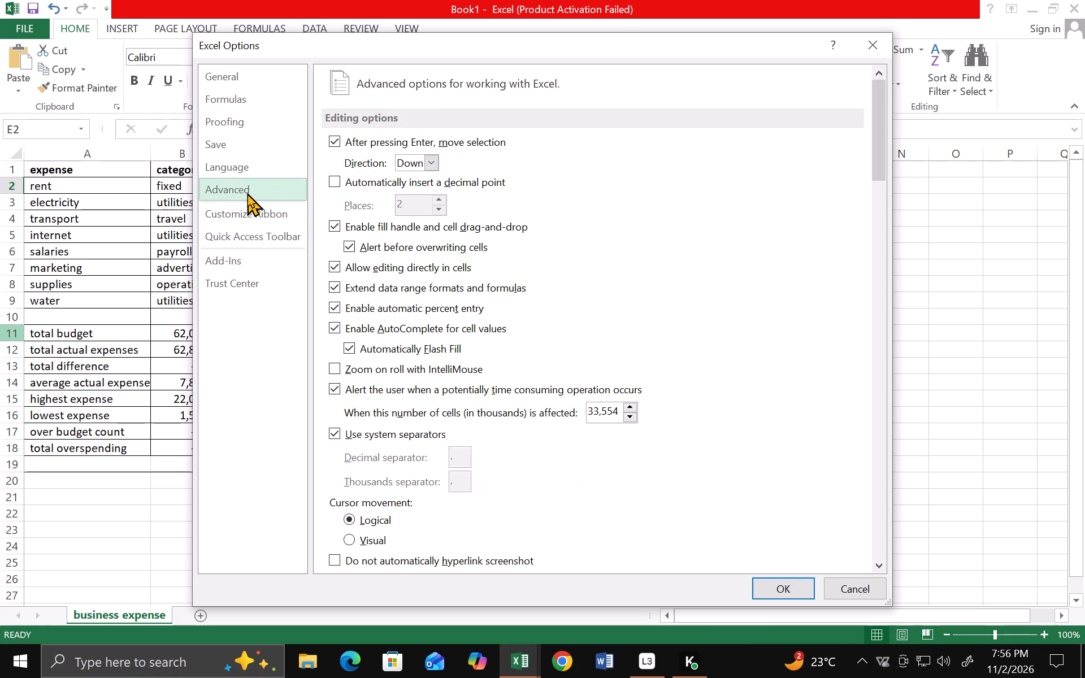
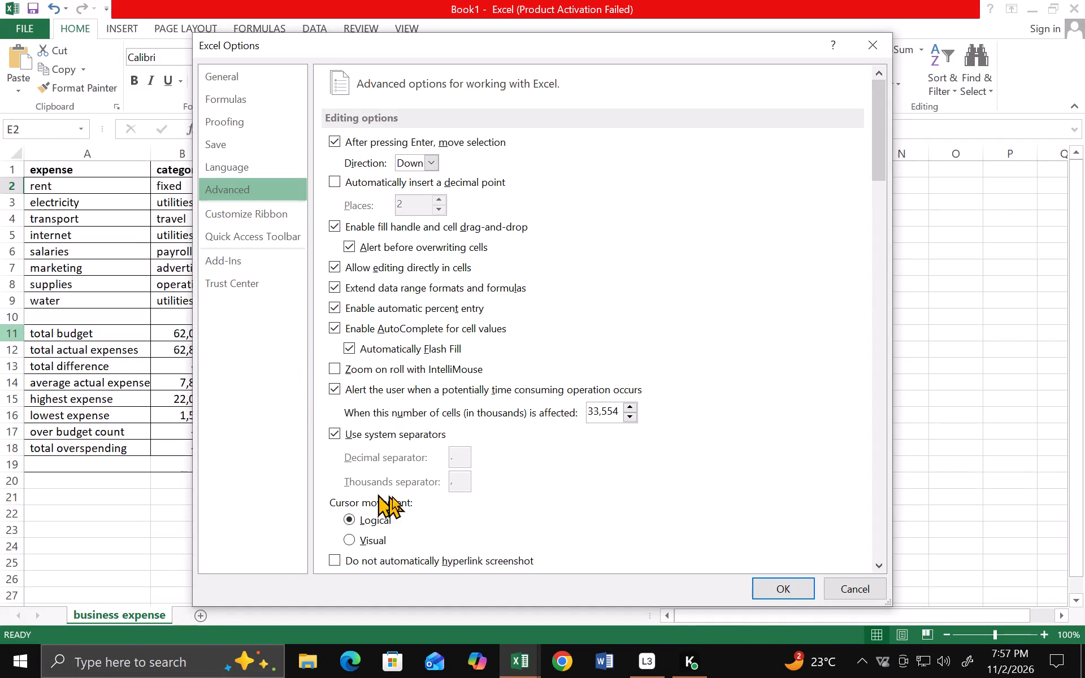
# Examine the advanced display options for the business expense worksheet, especially the setting for showing zeros in zero-value cells, and close the options.
pyautogui.click(878, 564)
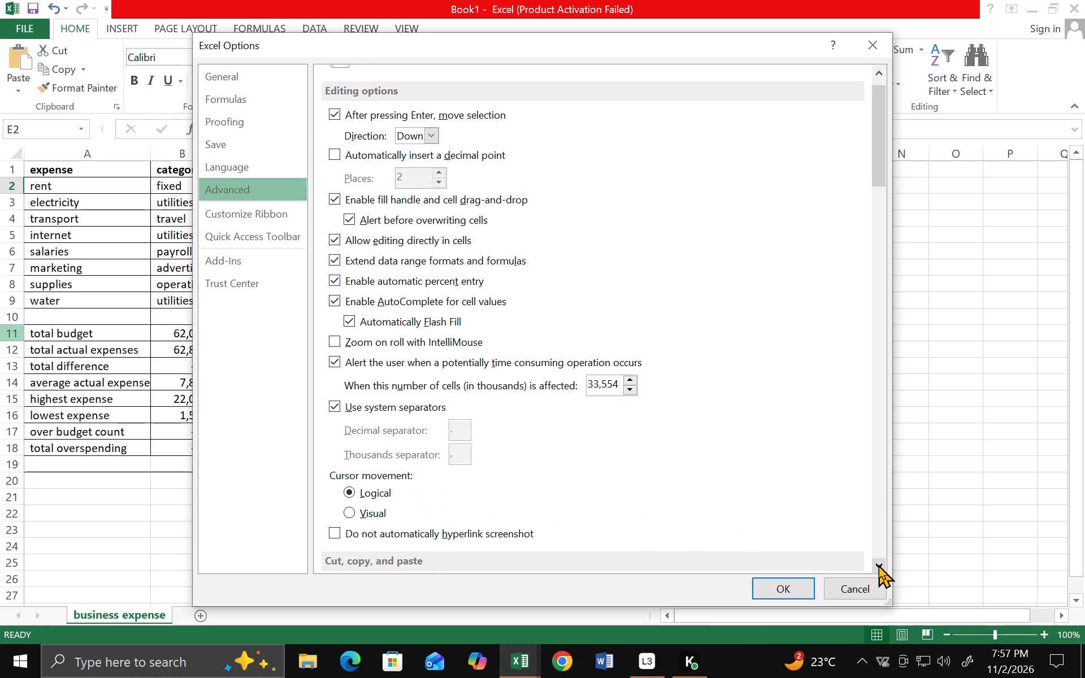
pyautogui.click(878, 564)
pyautogui.tripleClick(879, 564)
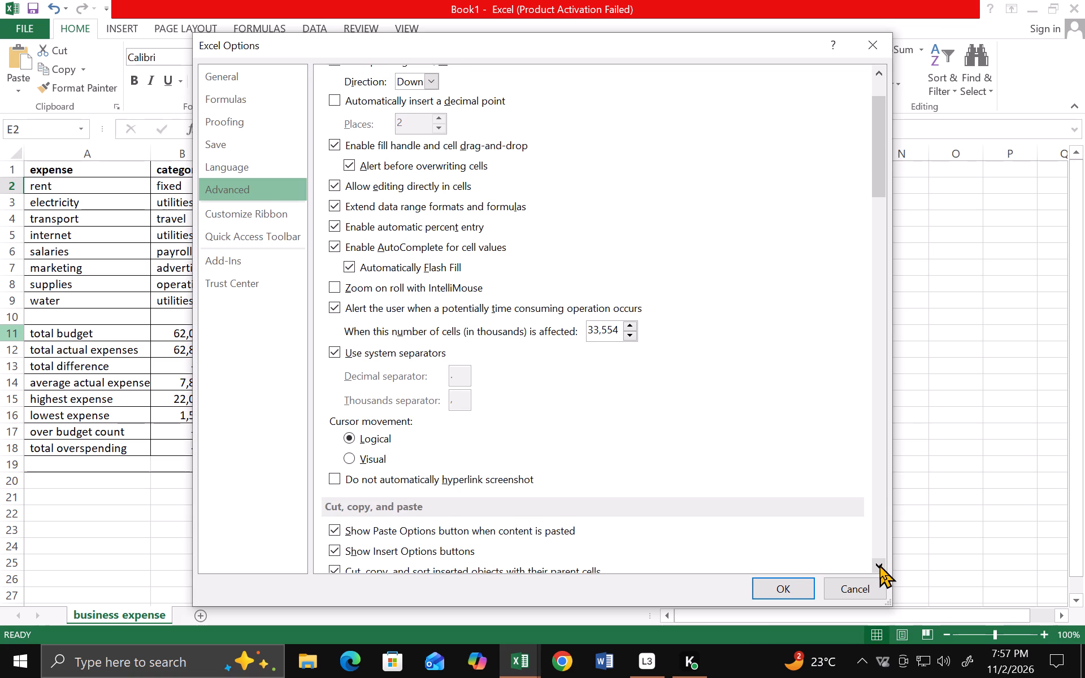
pyautogui.click(879, 564)
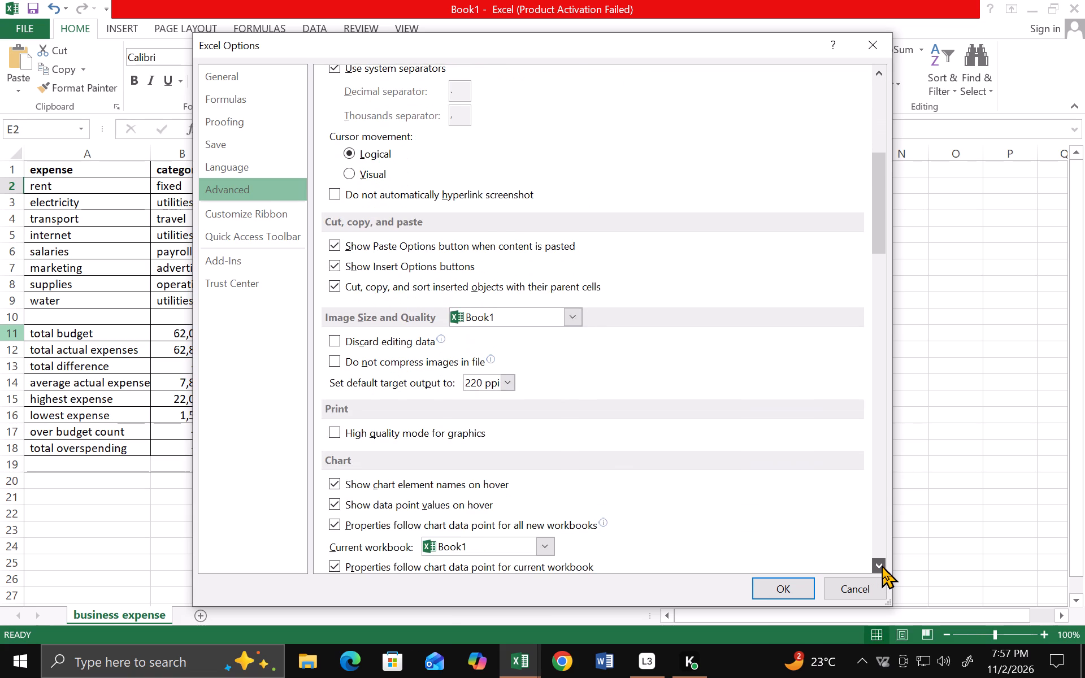
pyautogui.click(882, 565)
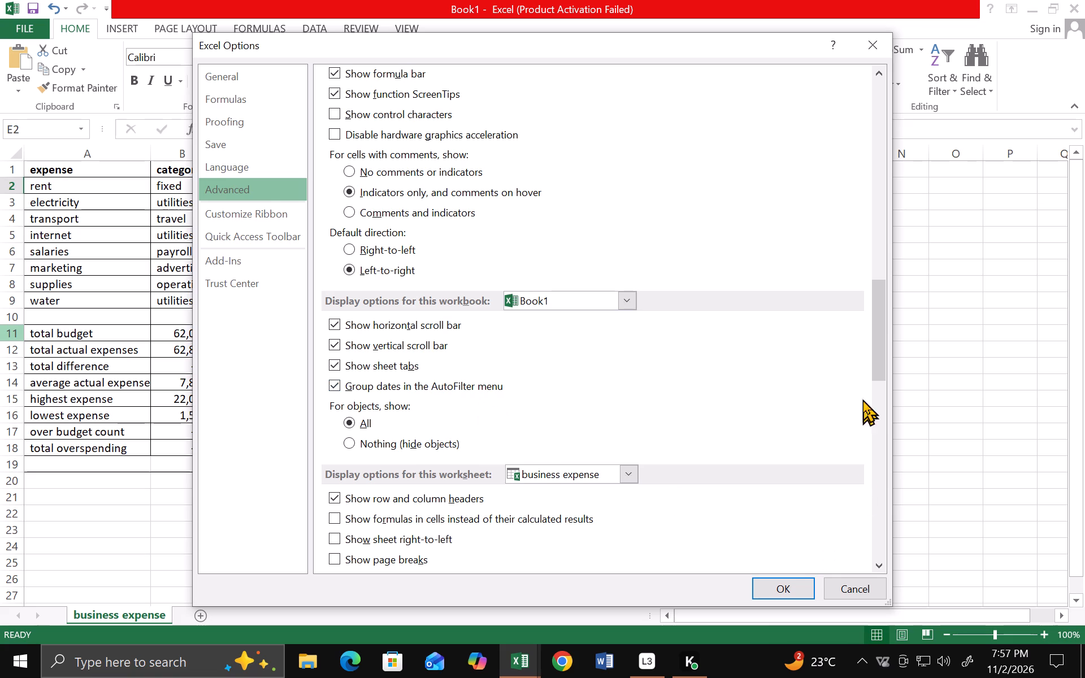
pyautogui.click(878, 68)
pyautogui.click(878, 68)
pyautogui.tripleClick(878, 68)
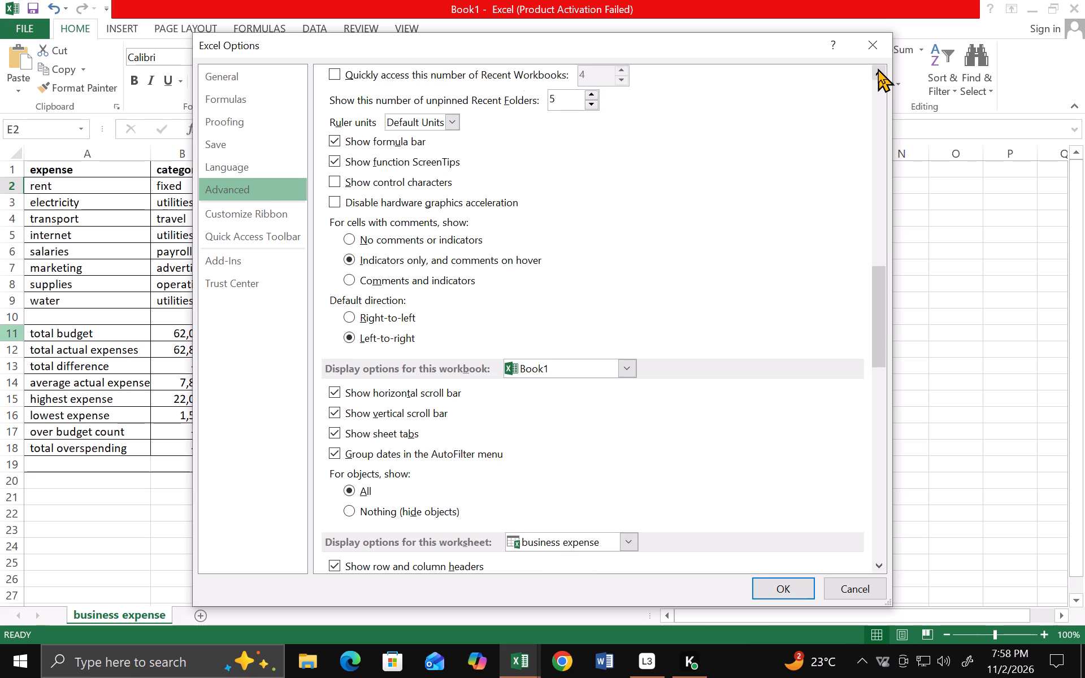
pyautogui.tripleClick(878, 68)
pyautogui.click(878, 68)
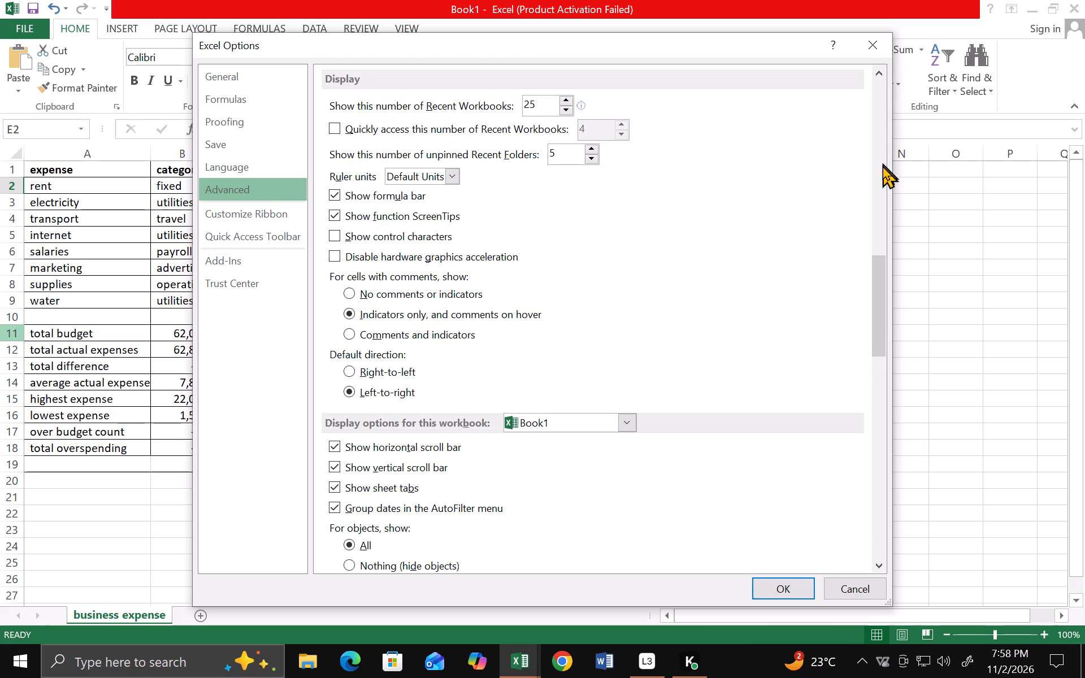
pyautogui.click(883, 559)
pyautogui.tripleClick(883, 559)
pyautogui.click(883, 559)
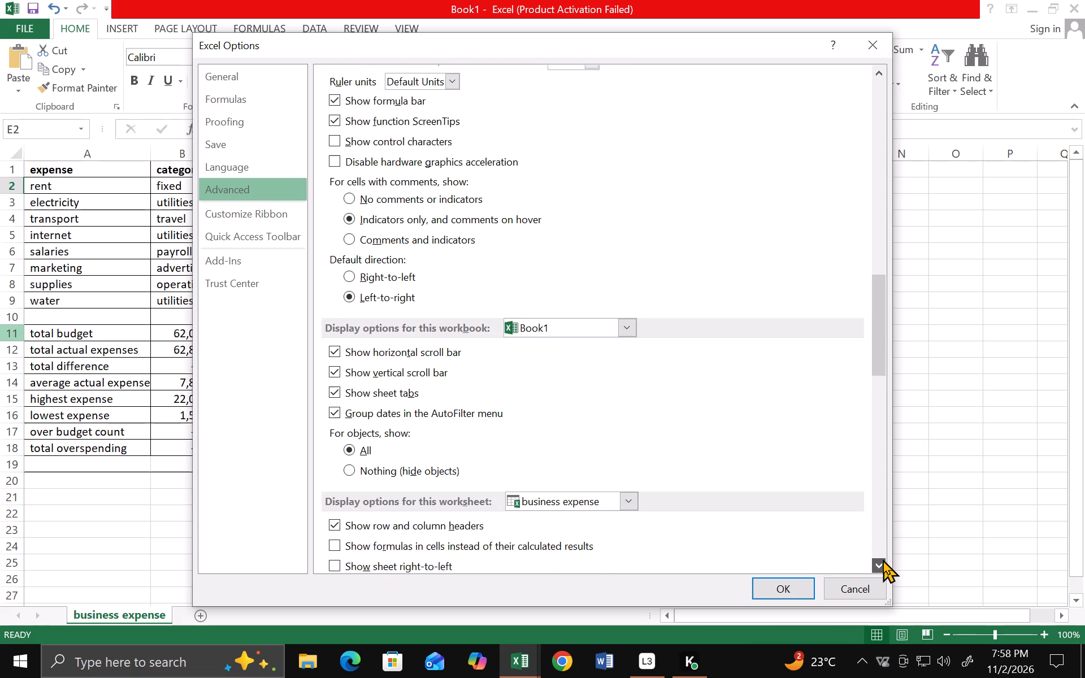
pyautogui.click(883, 559)
pyautogui.doubleClick(870, 559)
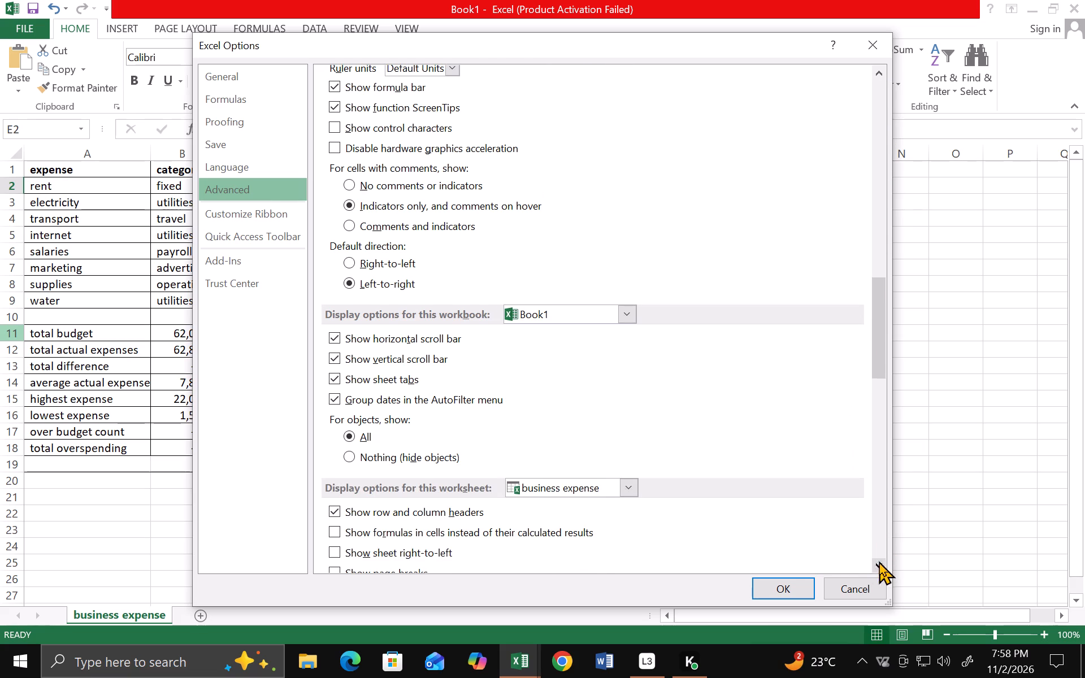
pyautogui.tripleClick(879, 561)
pyautogui.tripleClick(879, 561)
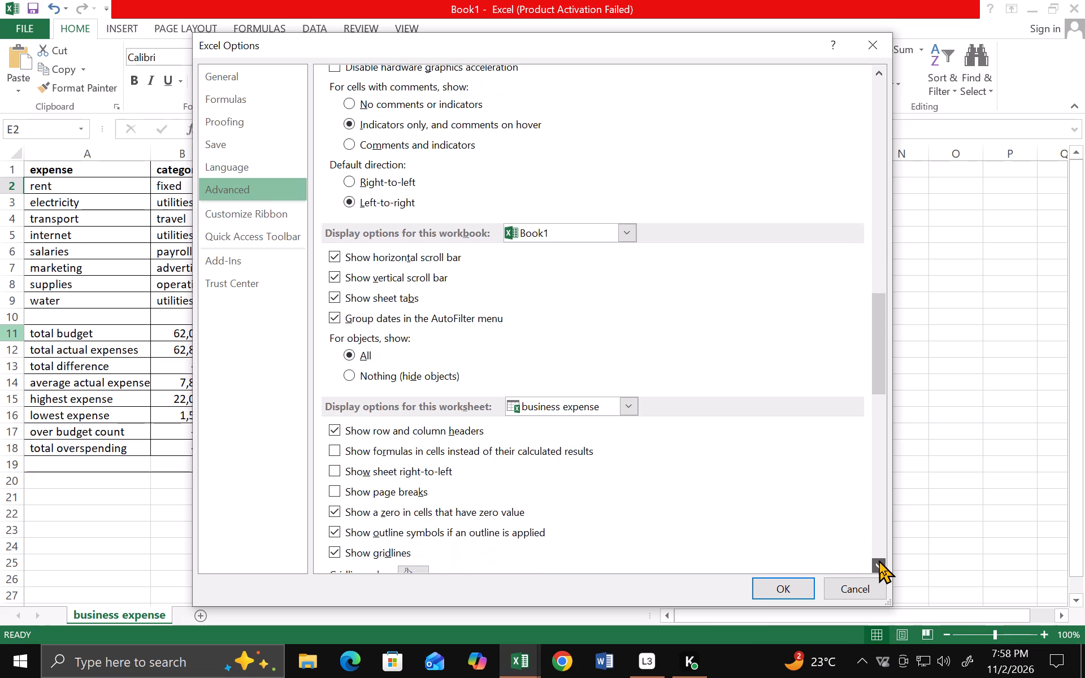
pyautogui.doubleClick(881, 560)
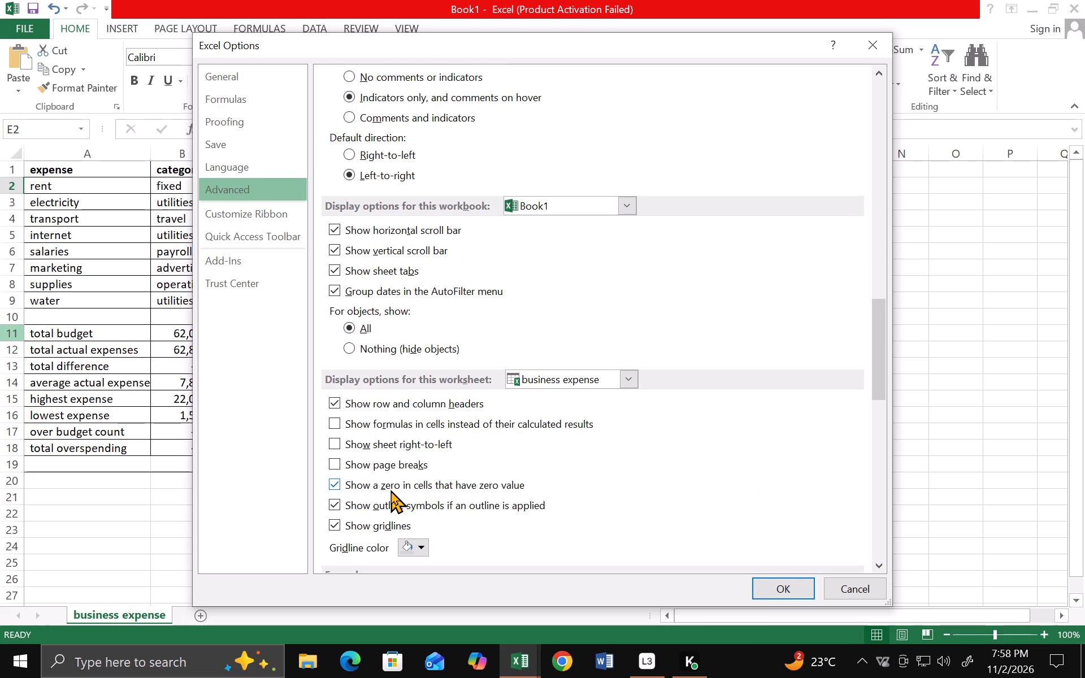
pyautogui.click(335, 485)
pyautogui.click(335, 479)
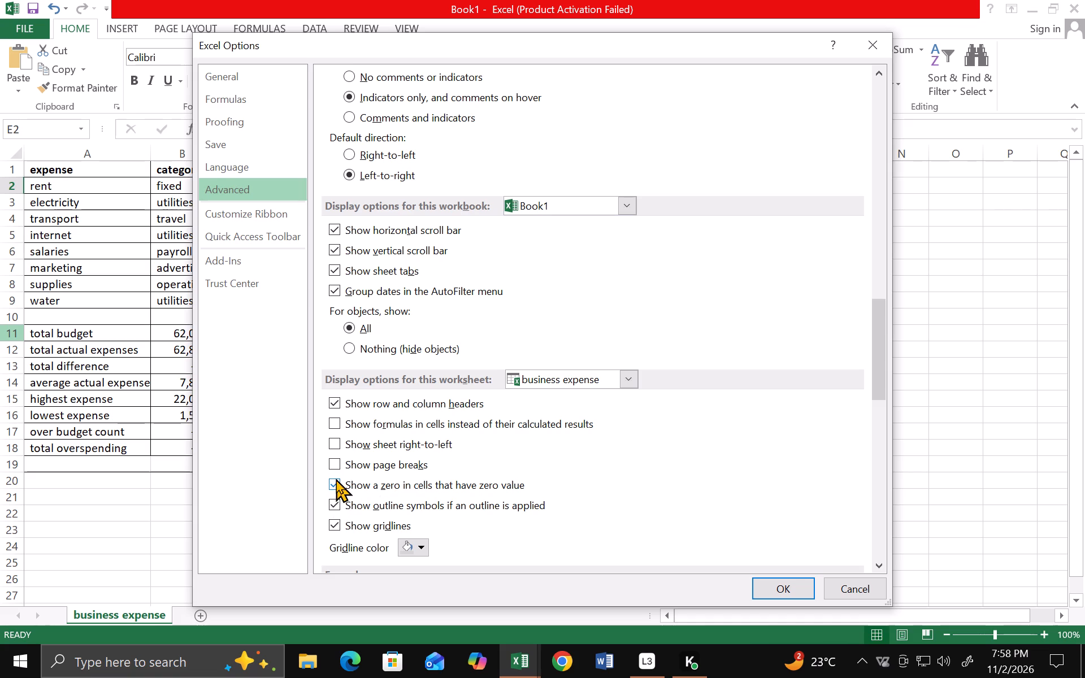
pyautogui.click(784, 582)
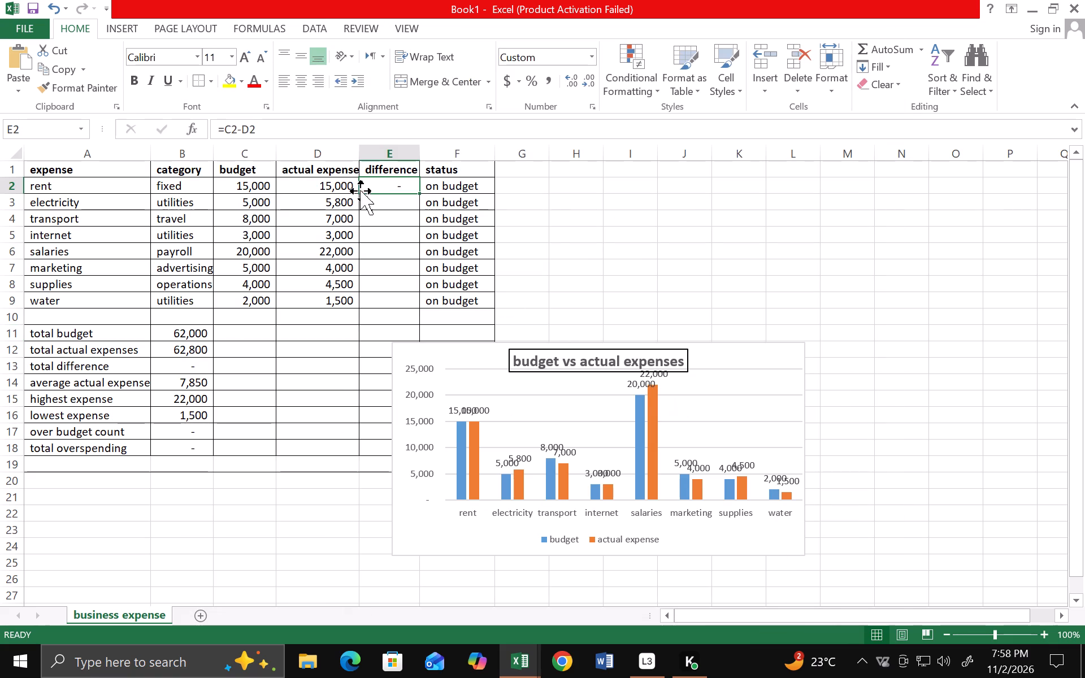
# Re-enter the rent row's difference in E2 as budget minus actual expense with the formula =c2-d2.
pyautogui.click(383, 185)
pyautogui.press('BackSpace')
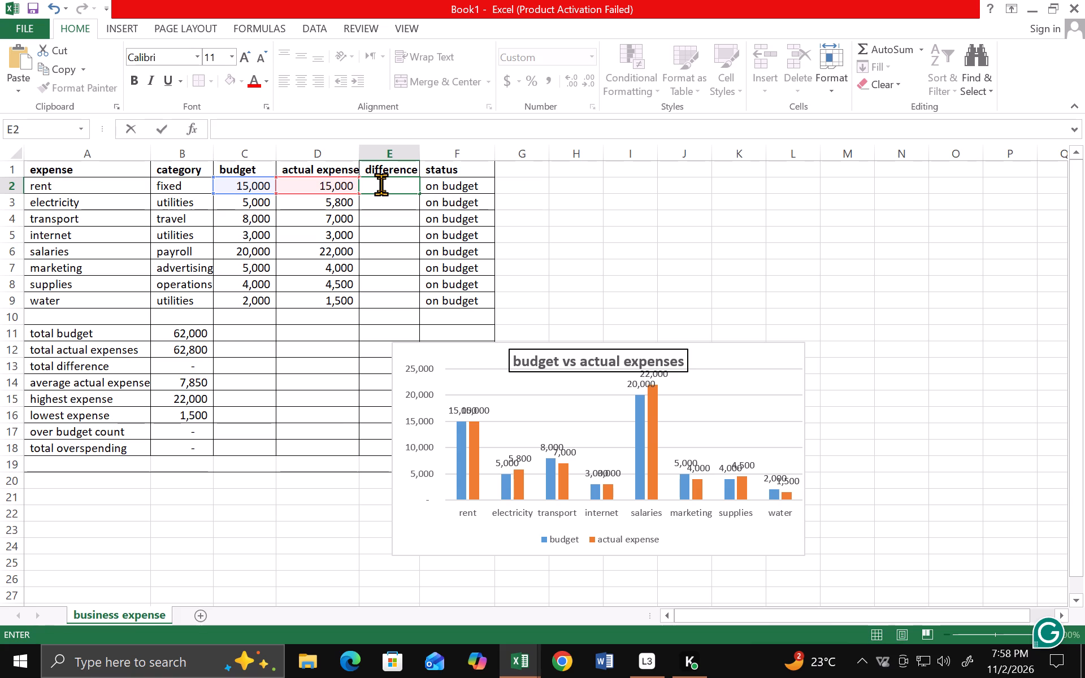
pyautogui.press('=')
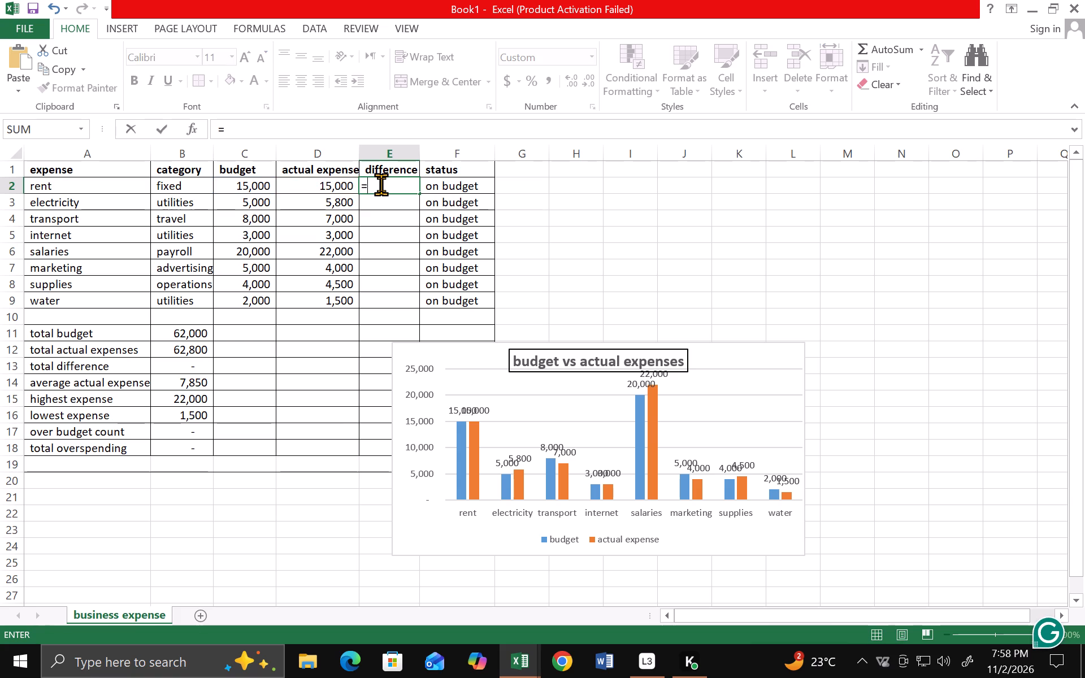
pyautogui.write('c2')
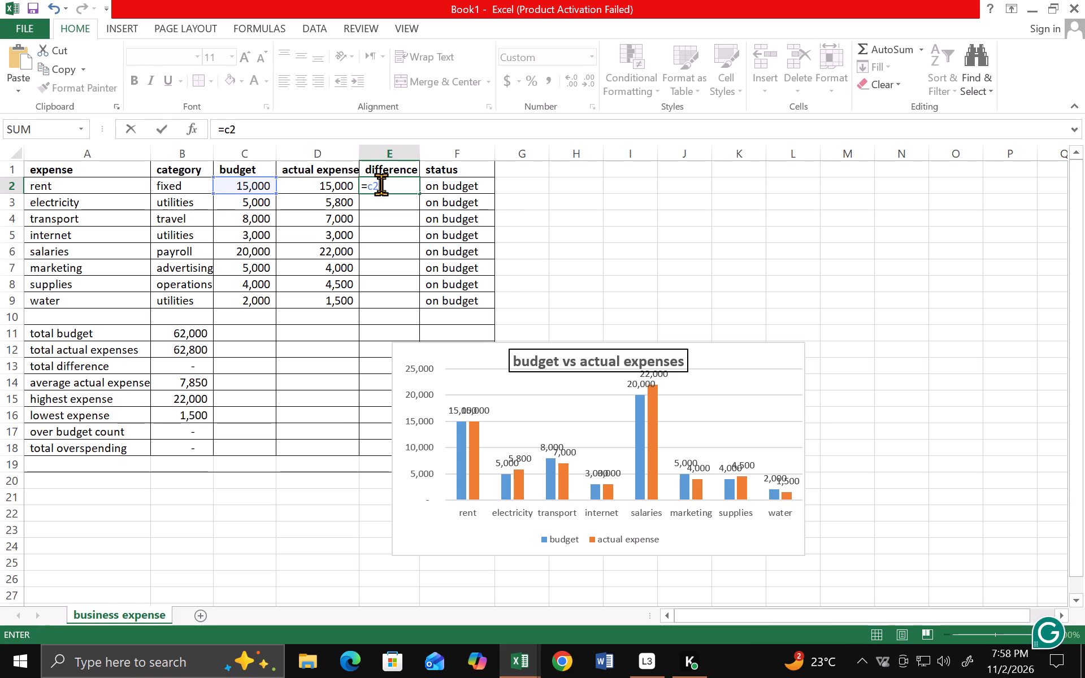
pyautogui.press('-')
pyautogui.write('d2')
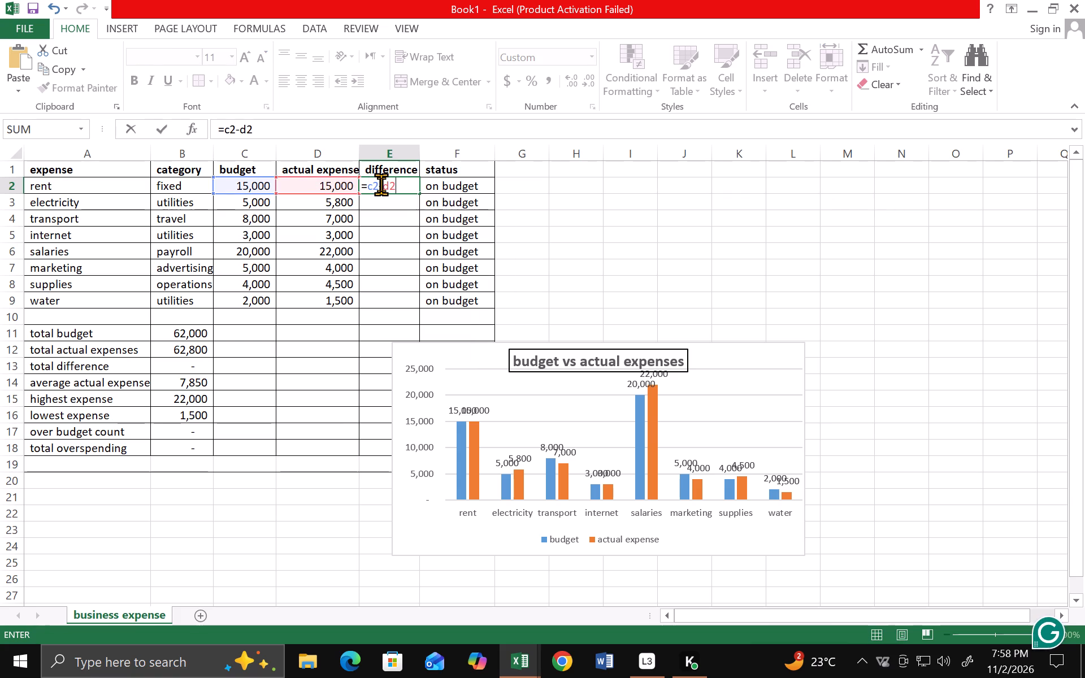
pyautogui.press('Return')
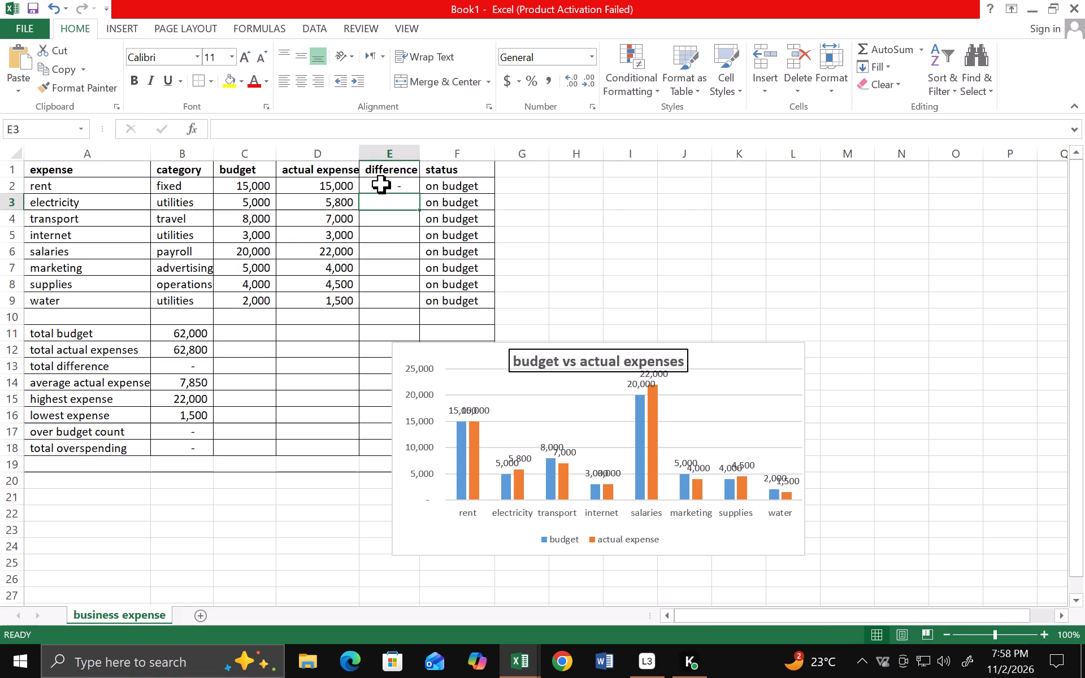